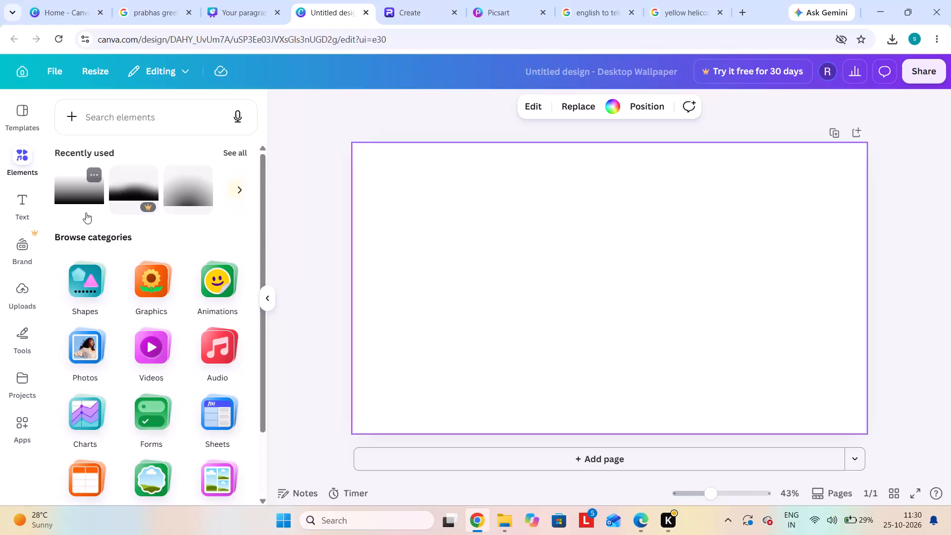
Close the Picsart browser tab.
{"action": "left_click", "coordinate": [427, 10]}
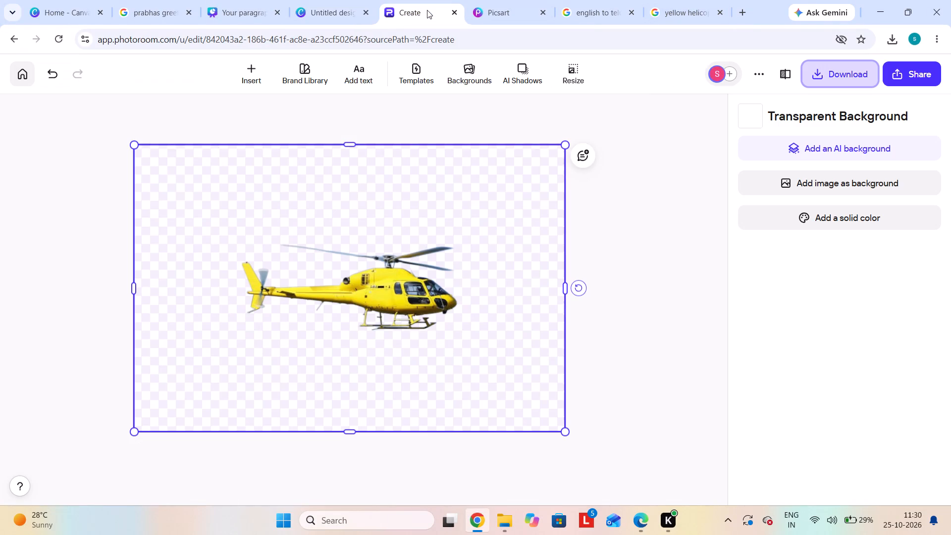
{"action": "left_click", "coordinate": [512, 8]}
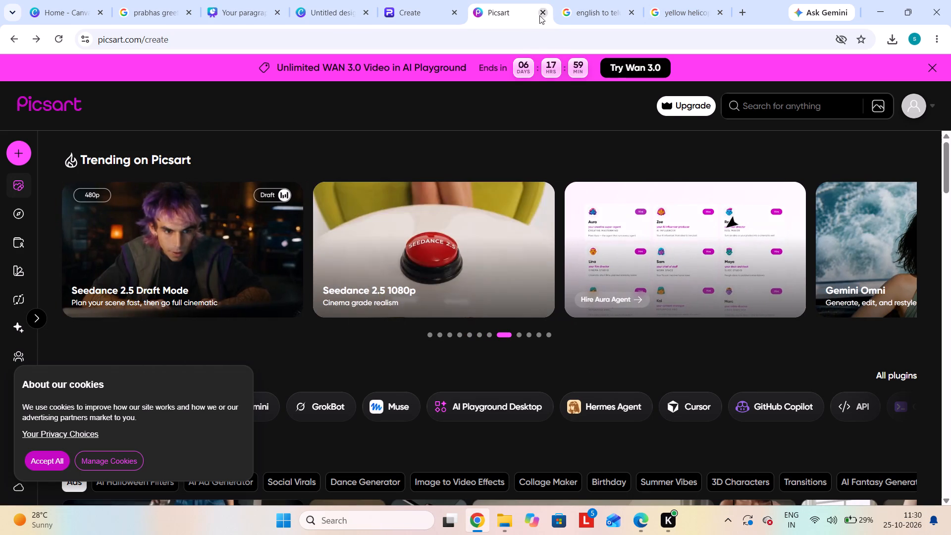
{"action": "left_click", "coordinate": [543, 14]}
In the yellow helicopter image search tab, search Google Images for "cricket ground" instead and look through the pictures.
{"action": "left_click", "coordinate": [583, 15]}
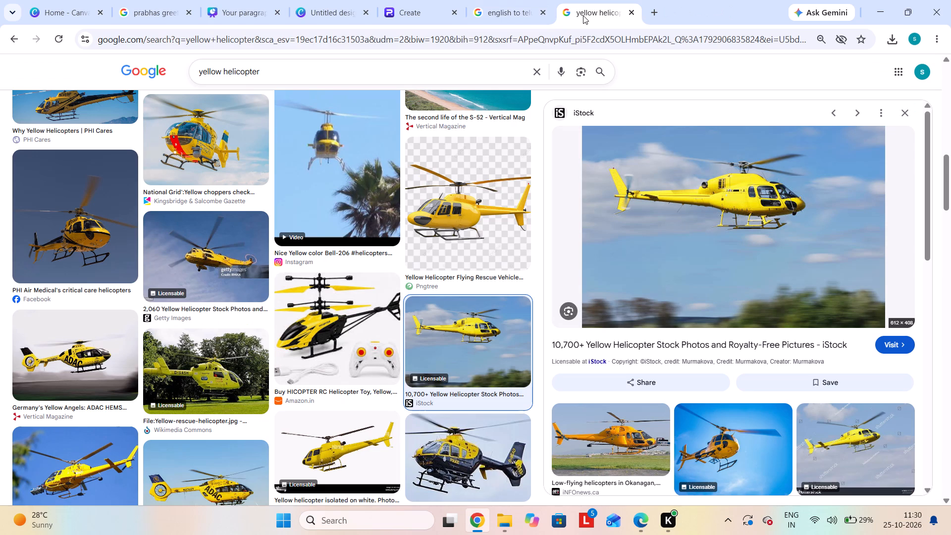
{"action": "left_click", "coordinate": [536, 70]}
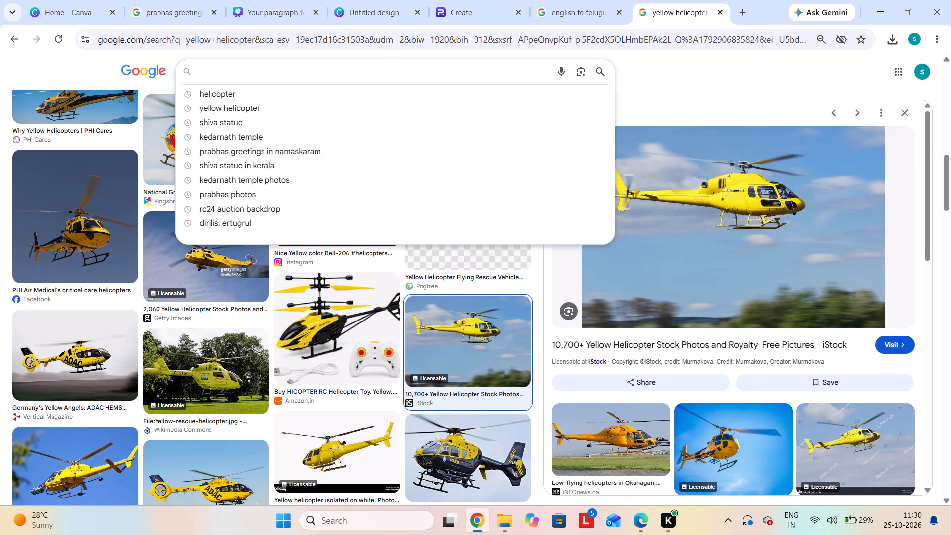
{"action": "type", "text": "cricket"}
{"action": "key", "text": "space"}
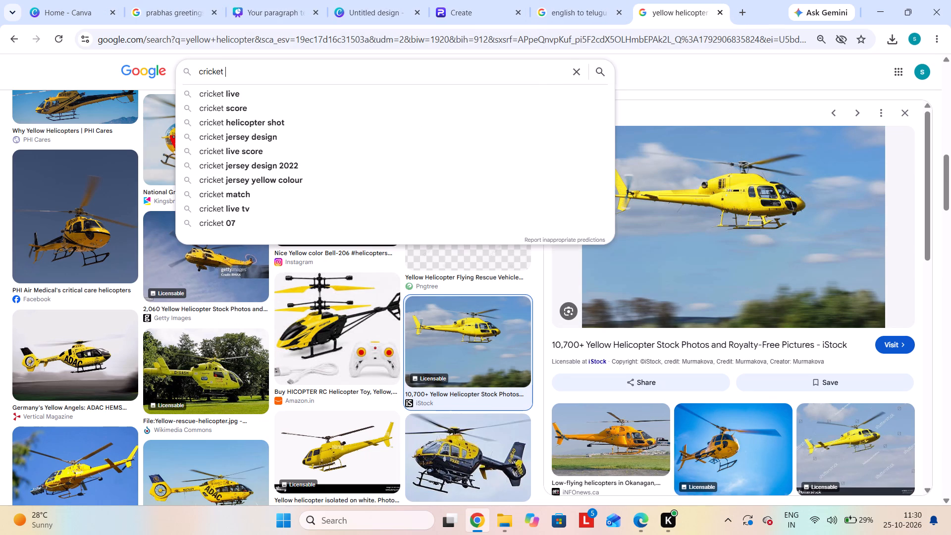
{"action": "type", "text": "ground"}
{"action": "key", "text": "Return"}
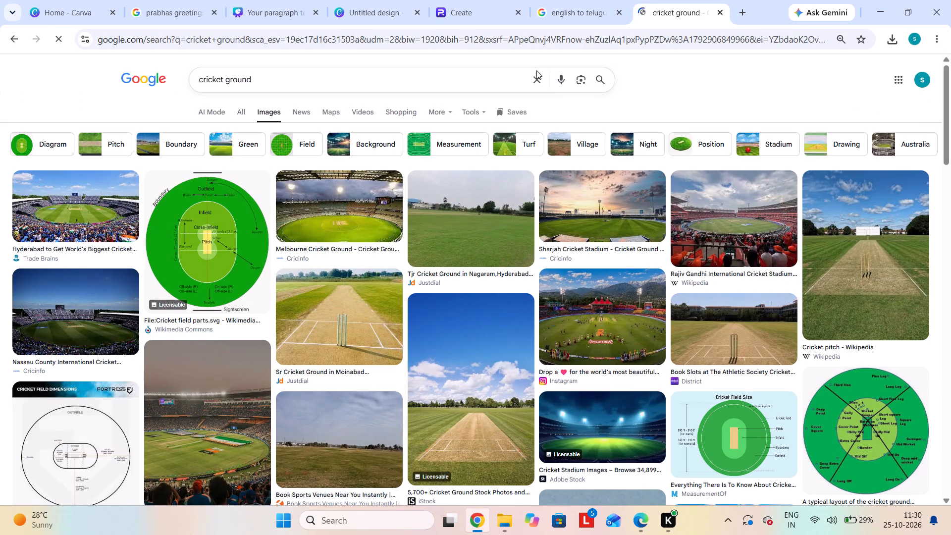
{"action": "scroll", "coordinate": [464, 193], "scroll_direction": "down", "scroll_amount": 5}
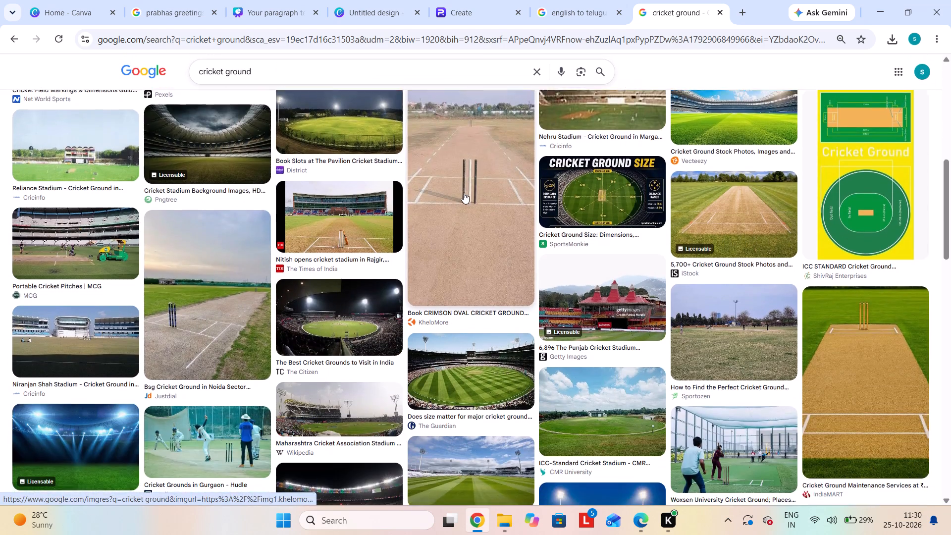
{"action": "scroll", "coordinate": [464, 193], "scroll_direction": "down", "scroll_amount": 3}
{"action": "scroll", "coordinate": [464, 193], "scroll_direction": "up", "scroll_amount": 6}
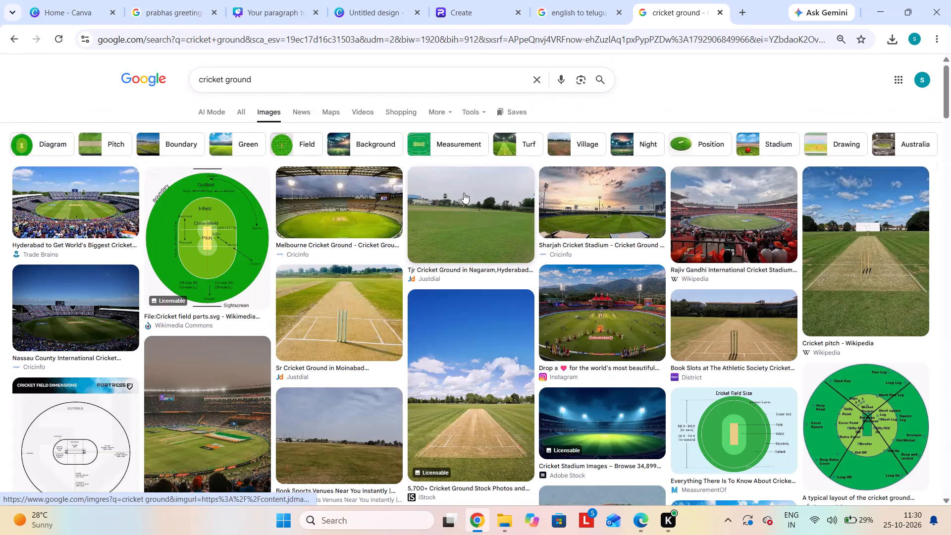
{"action": "scroll", "coordinate": [464, 193], "scroll_direction": "down", "scroll_amount": 2}
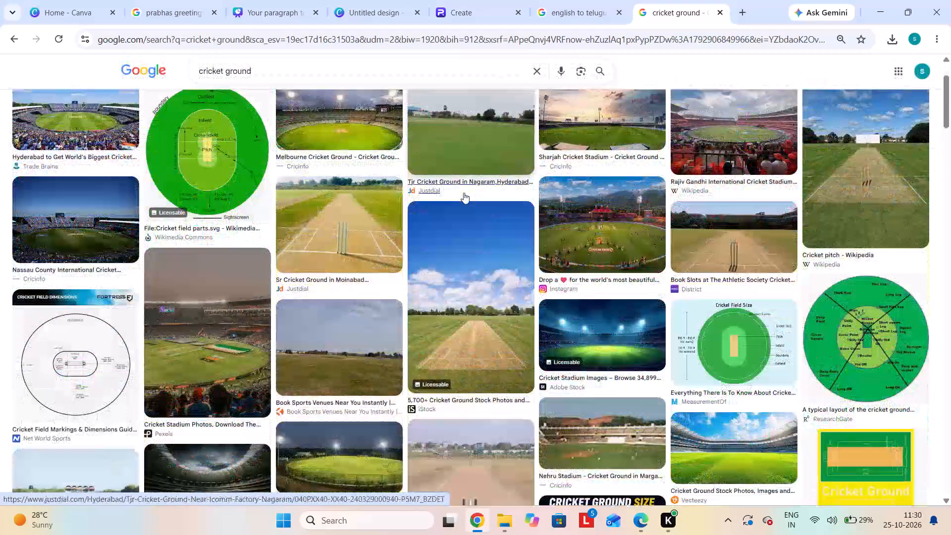
{"action": "scroll", "coordinate": [464, 193], "scroll_direction": "down", "scroll_amount": 2}
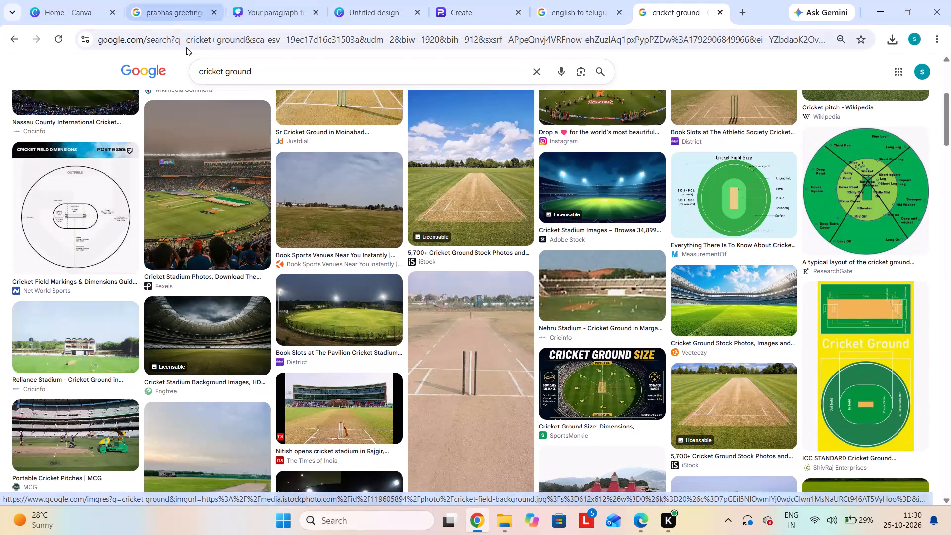
Refine the image search to "cricket ground with audience" and look through the stadium crowd pictures.
{"action": "left_click", "coordinate": [296, 70]}
{"action": "key", "text": "space"}
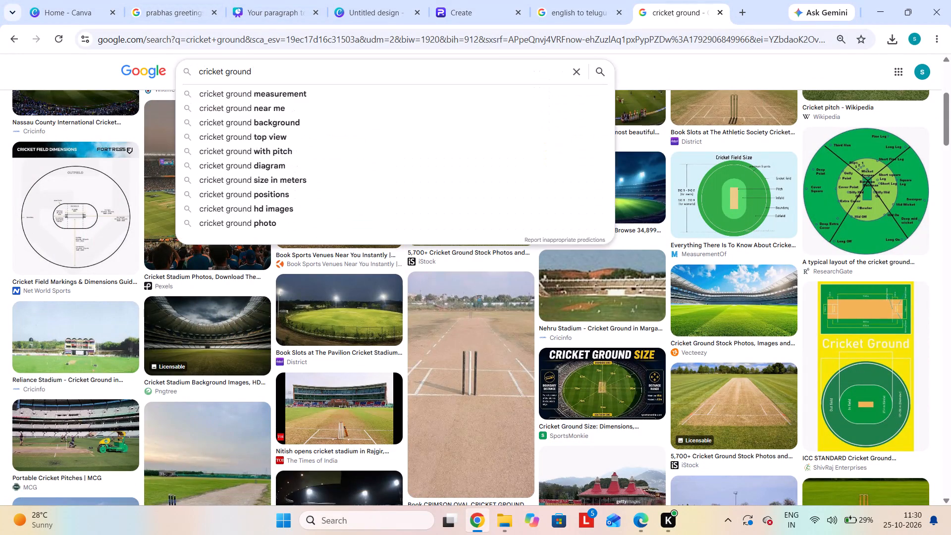
{"action": "type", "text": "wiht audience"}
{"action": "key", "text": "Return"}
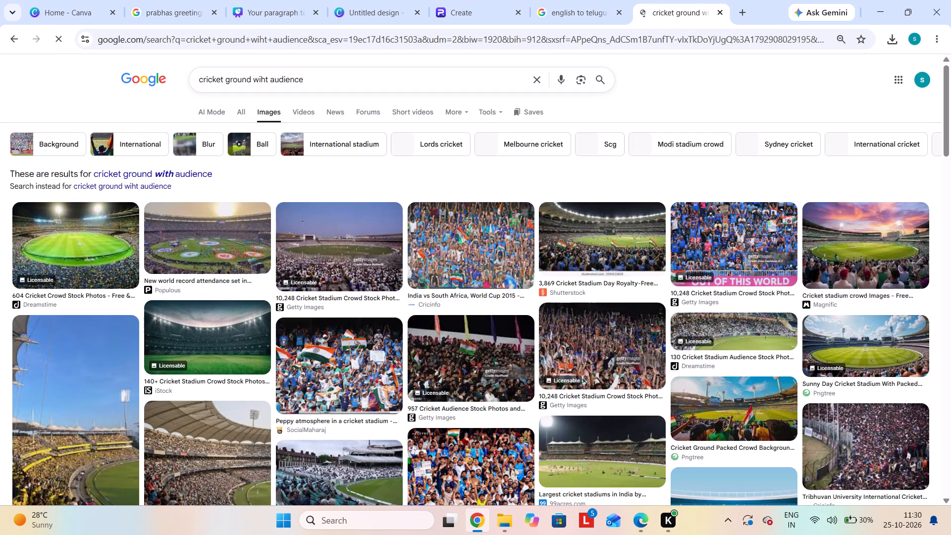
{"action": "scroll", "coordinate": [296, 70], "scroll_direction": "down", "scroll_amount": 1}
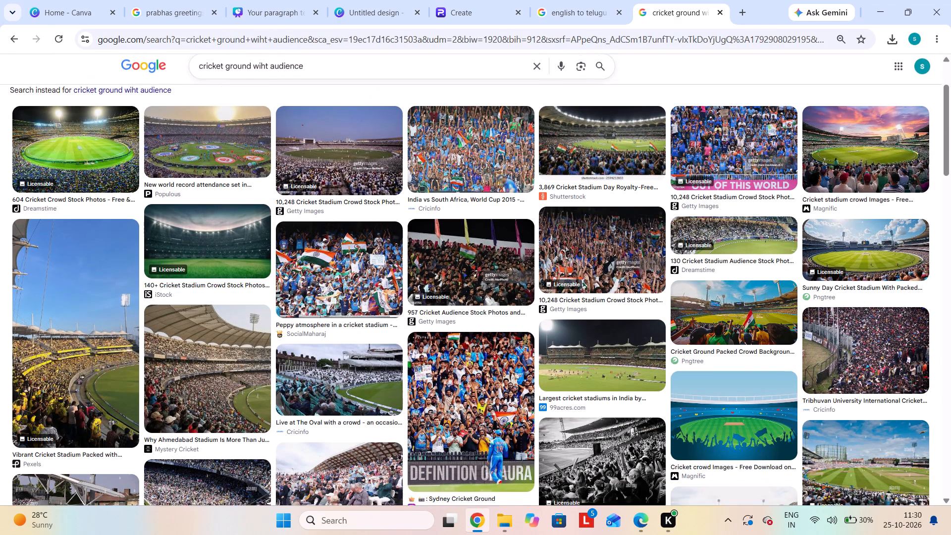
{"action": "scroll", "coordinate": [296, 70], "scroll_direction": "down", "scroll_amount": 2}
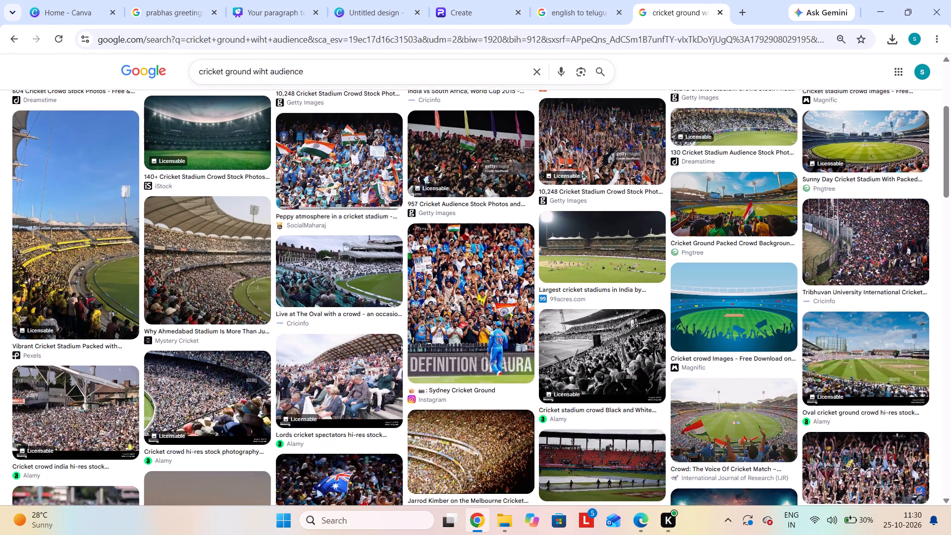
{"action": "scroll", "coordinate": [296, 70], "scroll_direction": "down", "scroll_amount": 2}
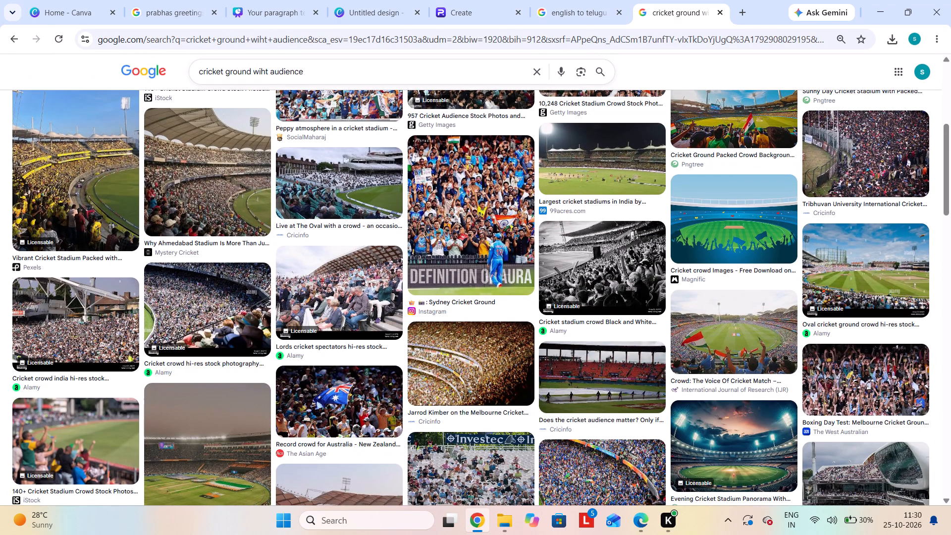
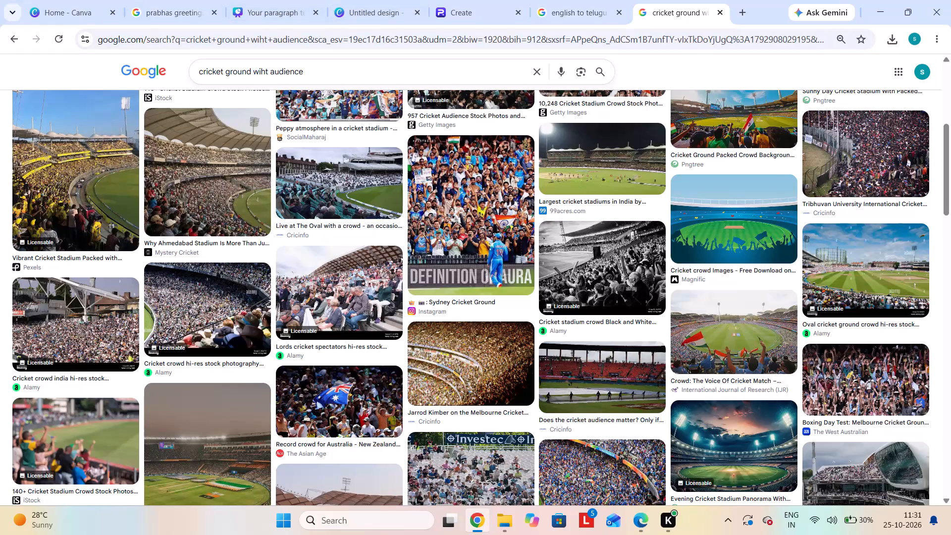
Replace the cricket ground image search with a search for "ind vs nz t20".
{"action": "left_click", "coordinate": [533, 70]}
{"action": "type", "text": "ind vs nz"}
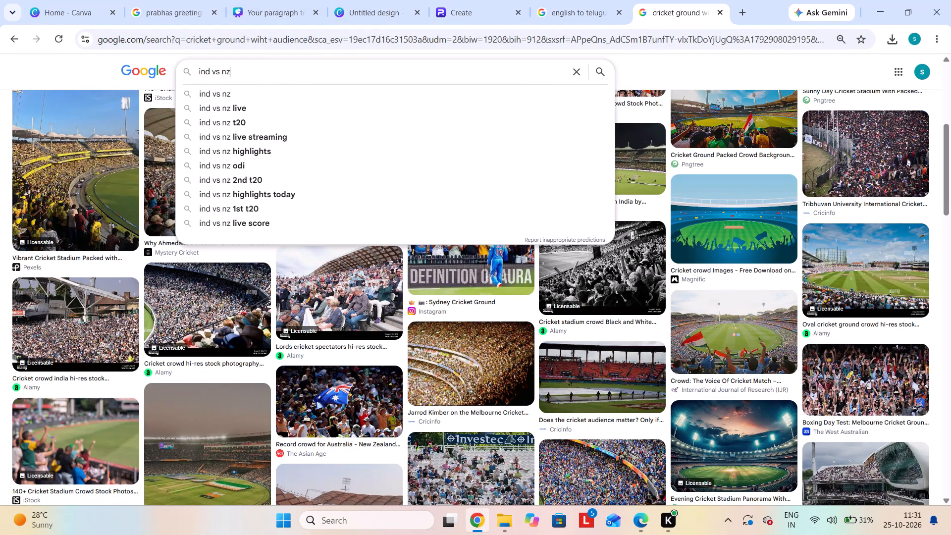
{"action": "left_click", "coordinate": [432, 118]}
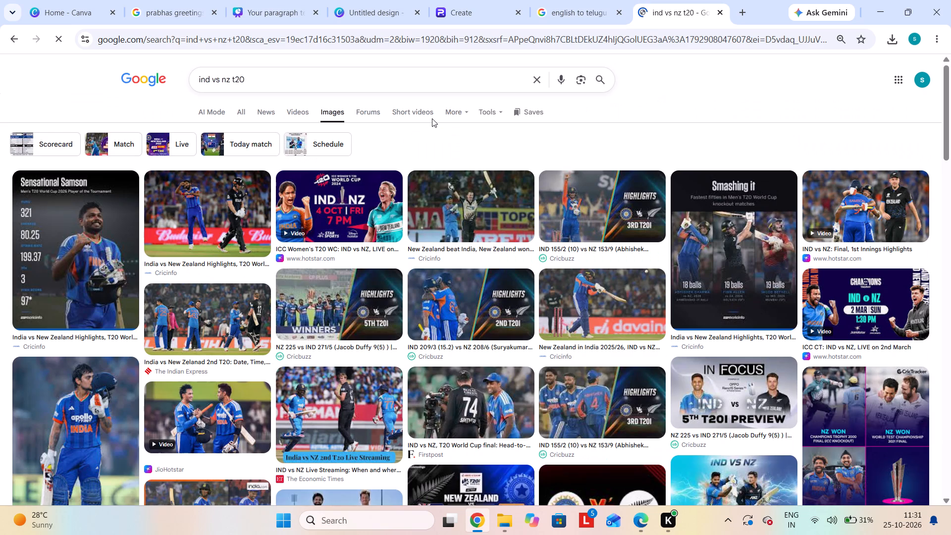
Refine the image search to "ind vs nz 2nd t20 2026".
{"action": "left_click", "coordinate": [291, 82]}
{"action": "key", "text": "Left"}
{"action": "key", "text": "Left"}
{"action": "key", "text": "Left"}
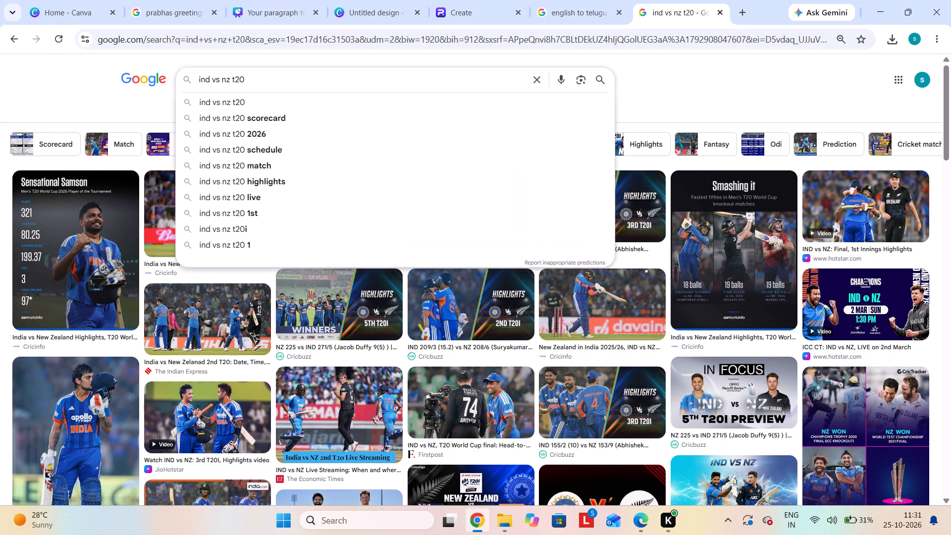
{"action": "type", "text": "2nd"}
{"action": "key", "text": "space"}
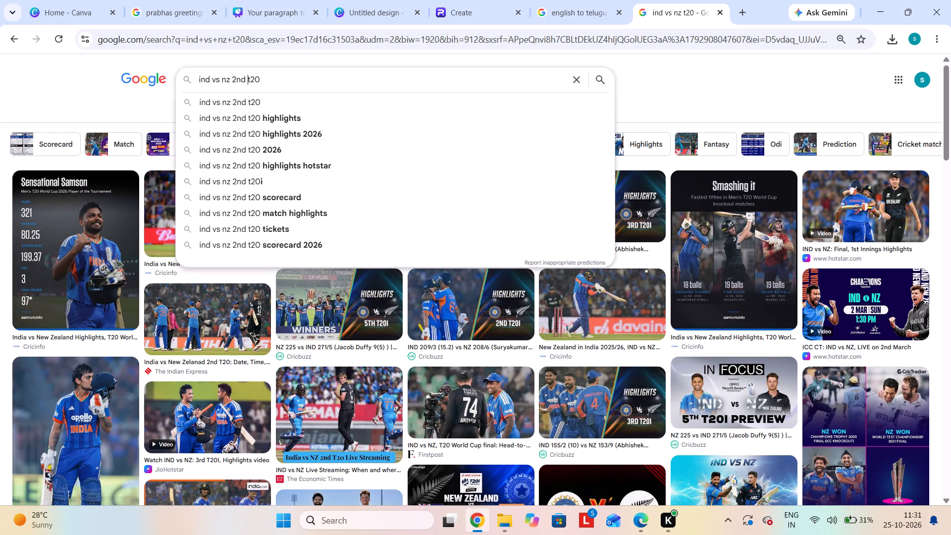
{"action": "left_click", "coordinate": [324, 80]}
{"action": "key", "text": "space"}
{"action": "type", "text": "2026"}
{"action": "key", "text": "Return"}
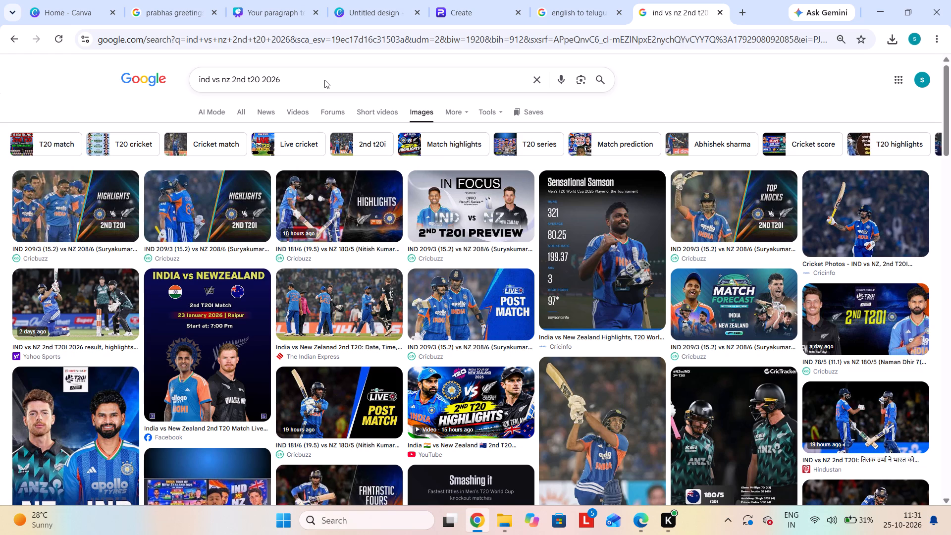
Look through the India vs New Zealand 2nd T20 image results for a suitable match picture.
{"action": "scroll", "coordinate": [424, 266], "scroll_direction": "down", "scroll_amount": 3}
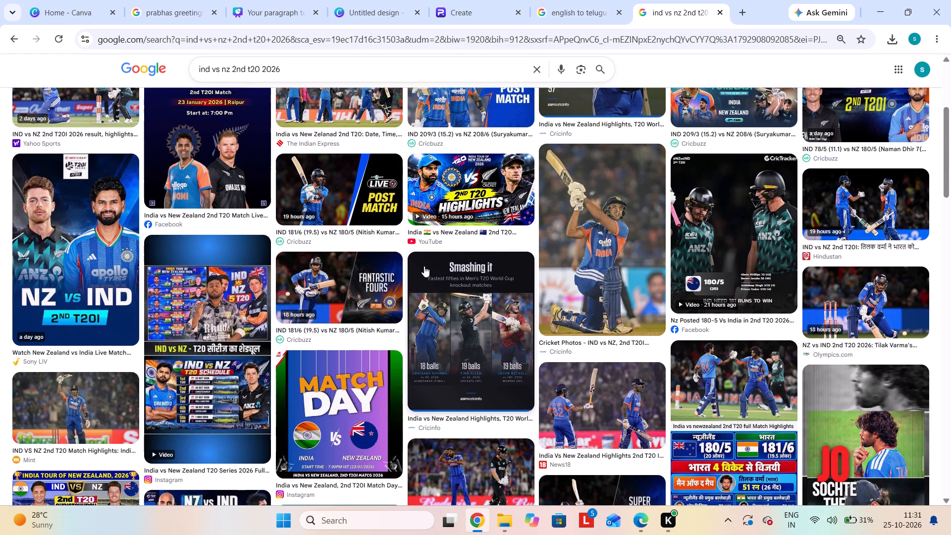
{"action": "scroll", "coordinate": [424, 266], "scroll_direction": "down", "scroll_amount": 1}
{"action": "scroll", "coordinate": [424, 266], "scroll_direction": "up", "scroll_amount": 1}
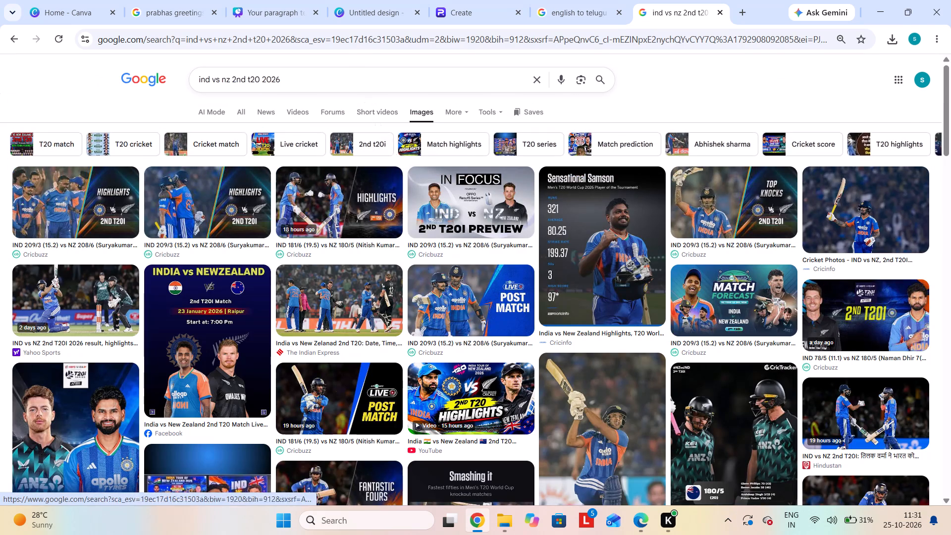
{"action": "left_click", "coordinate": [340, 80]}
{"action": "key", "text": "space"}
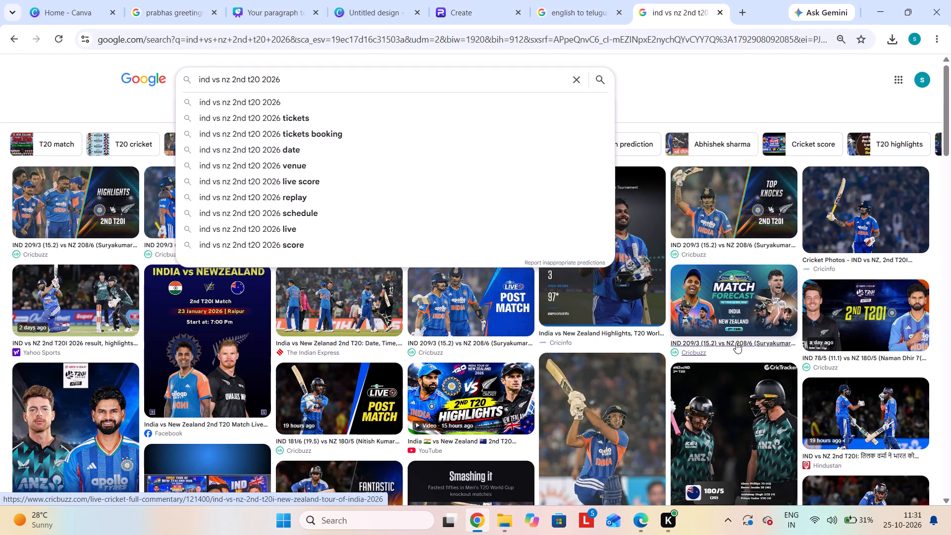
{"action": "left_click", "coordinate": [763, 113]}
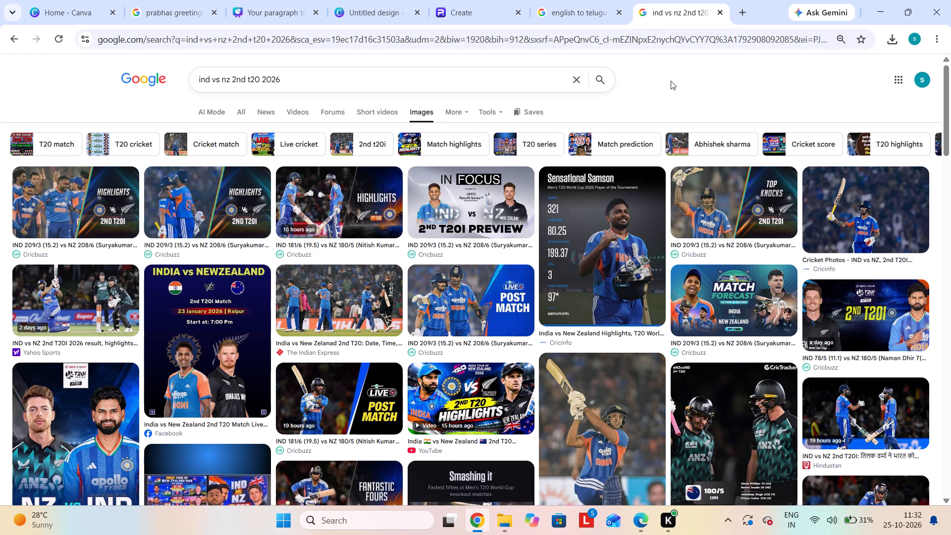
{"action": "scroll", "coordinate": [671, 81], "scroll_direction": "down", "scroll_amount": 5}
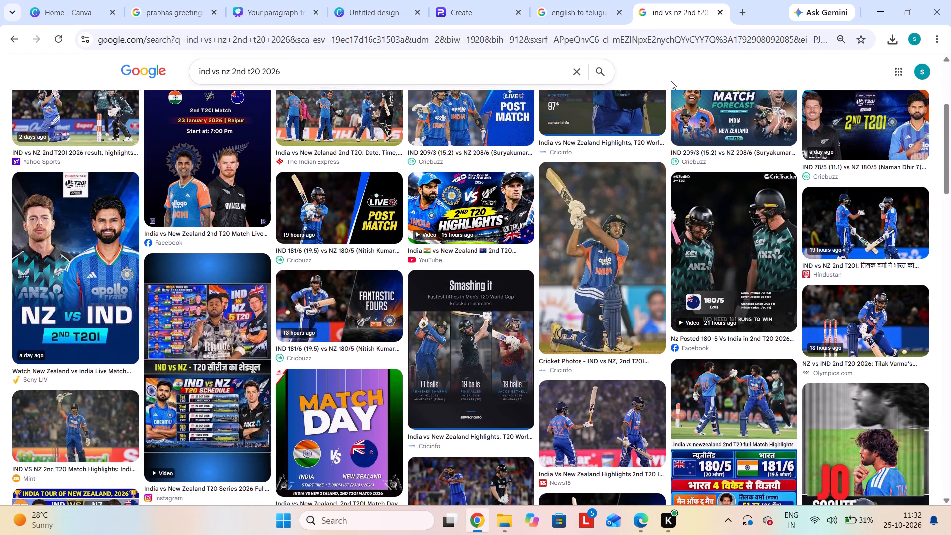
{"action": "scroll", "coordinate": [671, 81], "scroll_direction": "down", "scroll_amount": 5}
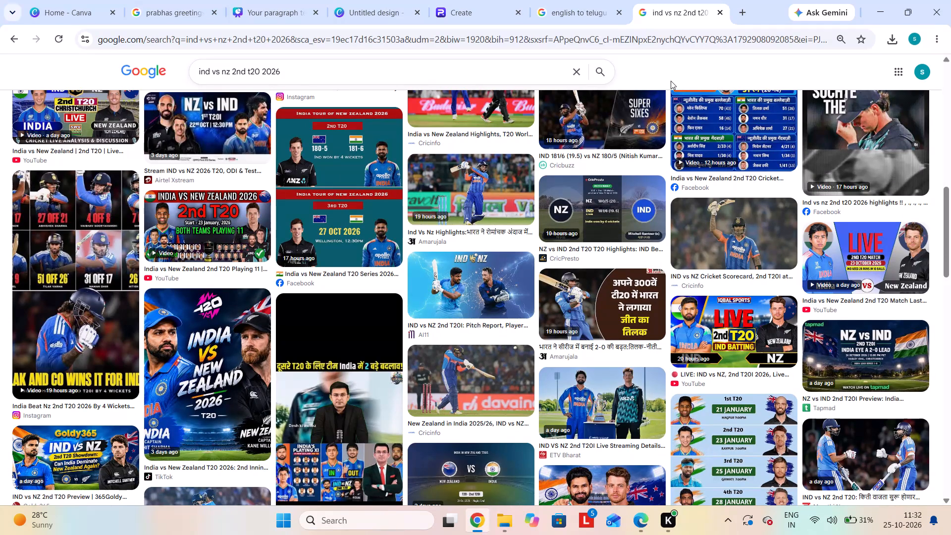
{"action": "scroll", "coordinate": [671, 81], "scroll_direction": "down", "scroll_amount": 2}
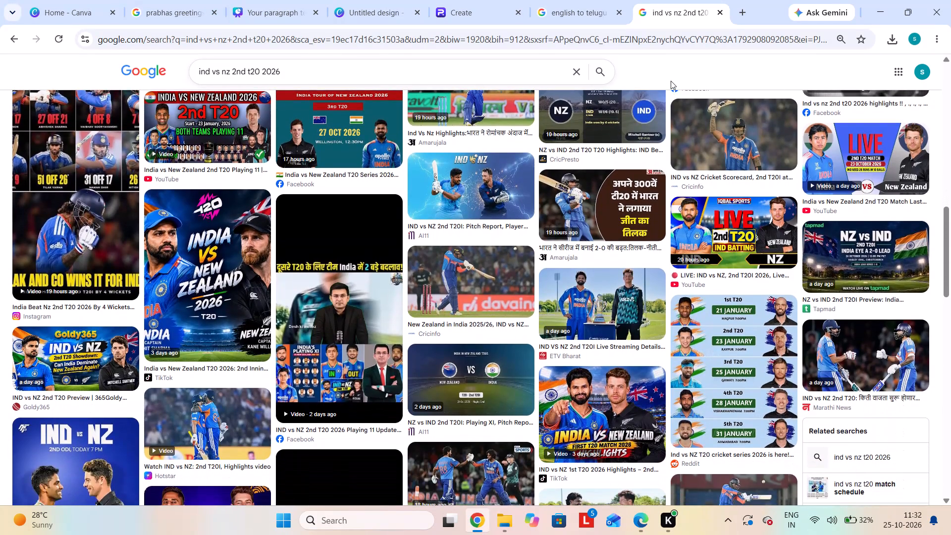
{"action": "scroll", "coordinate": [628, 90], "scroll_direction": "up", "scroll_amount": 14}
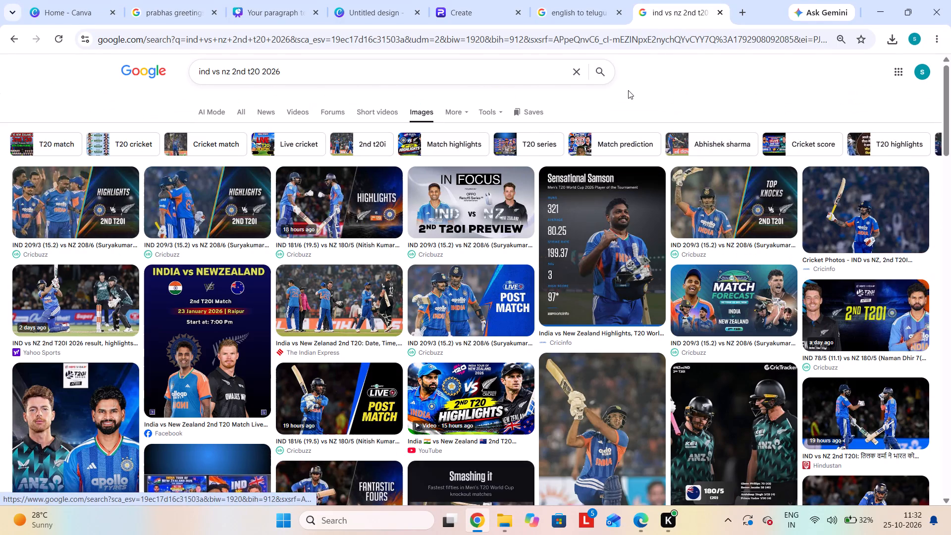
{"action": "scroll", "coordinate": [628, 90], "scroll_direction": "down", "scroll_amount": 5}
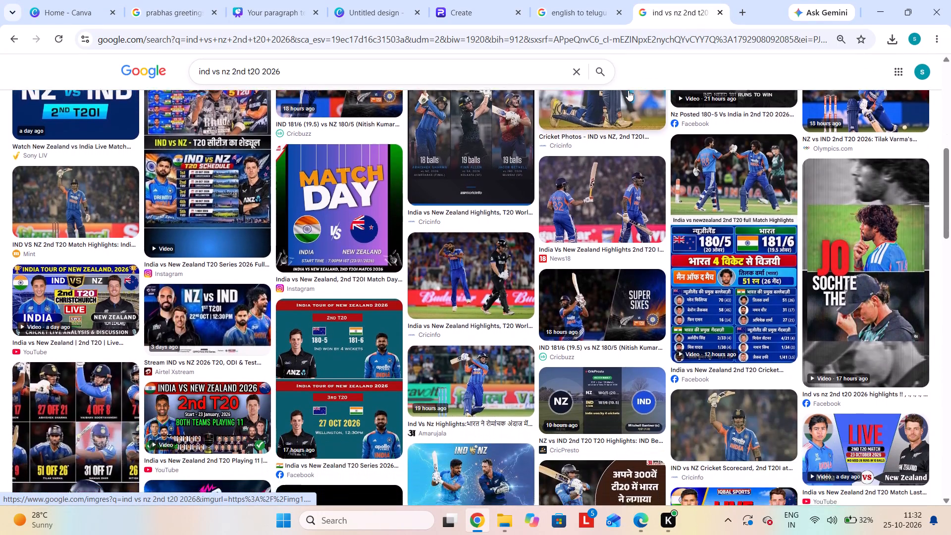
{"action": "scroll", "coordinate": [628, 90], "scroll_direction": "down", "scroll_amount": 4}
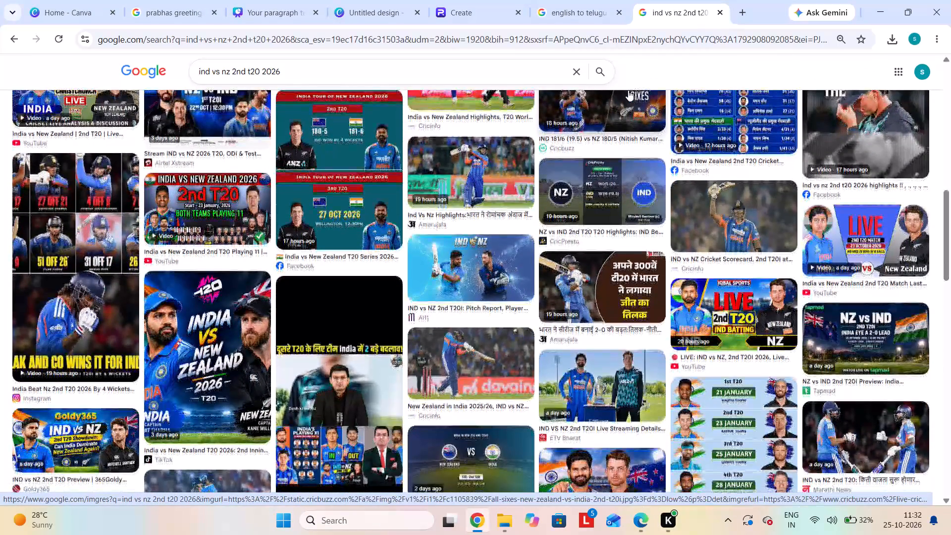
{"action": "scroll", "coordinate": [628, 90], "scroll_direction": "down", "scroll_amount": 2}
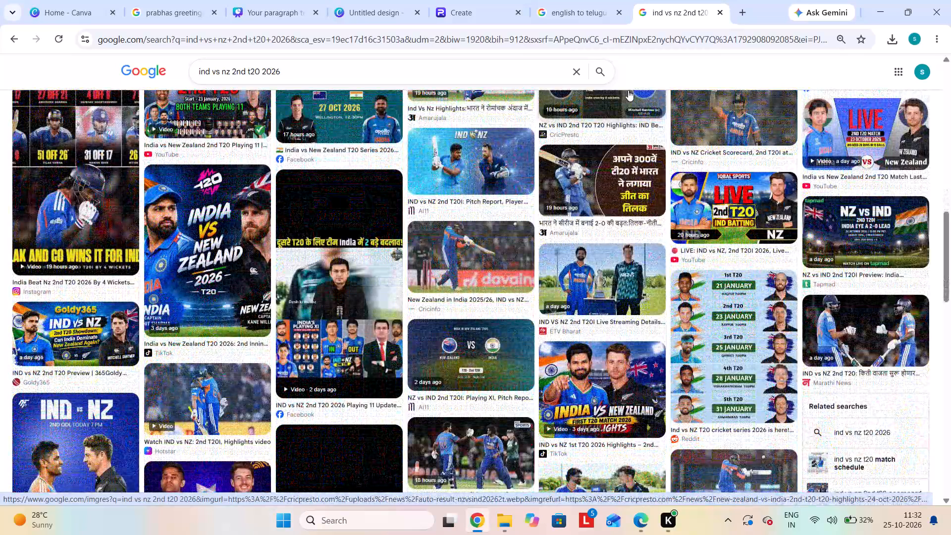
{"action": "scroll", "coordinate": [628, 90], "scroll_direction": "down", "scroll_amount": 5}
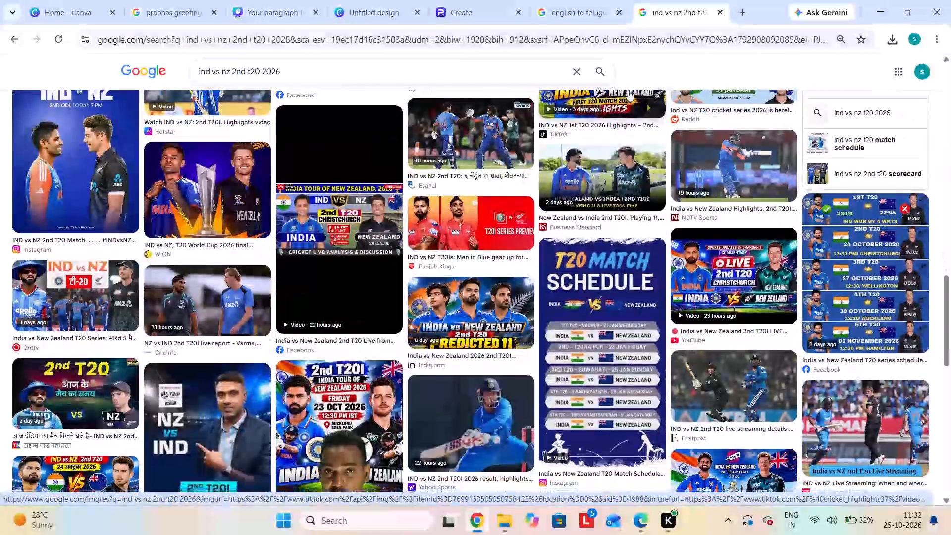
{"action": "scroll", "coordinate": [628, 90], "scroll_direction": "up", "scroll_amount": 13}
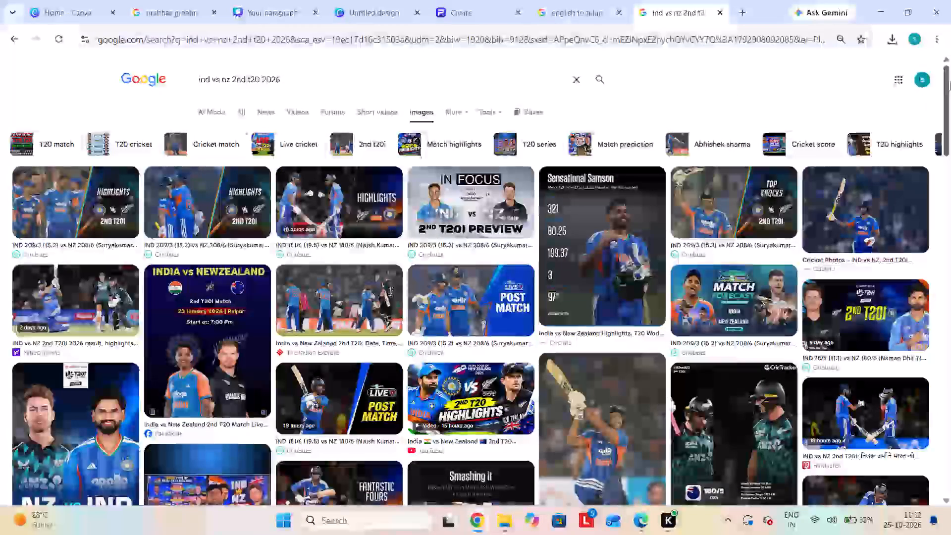
{"action": "scroll", "coordinate": [780, 409], "scroll_direction": "down", "scroll_amount": 9}
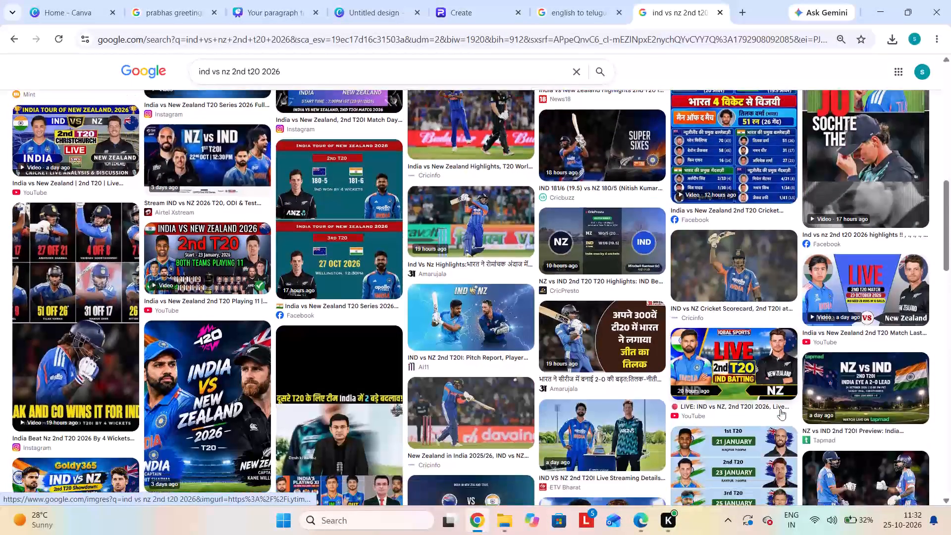
{"action": "scroll", "coordinate": [780, 409], "scroll_direction": "down", "scroll_amount": 8}
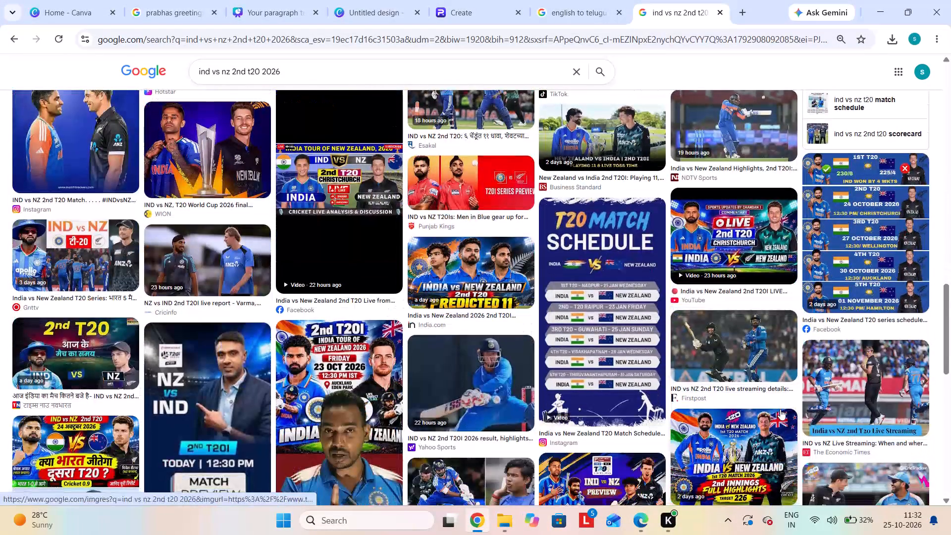
{"action": "scroll", "coordinate": [780, 409], "scroll_direction": "down", "scroll_amount": 4}
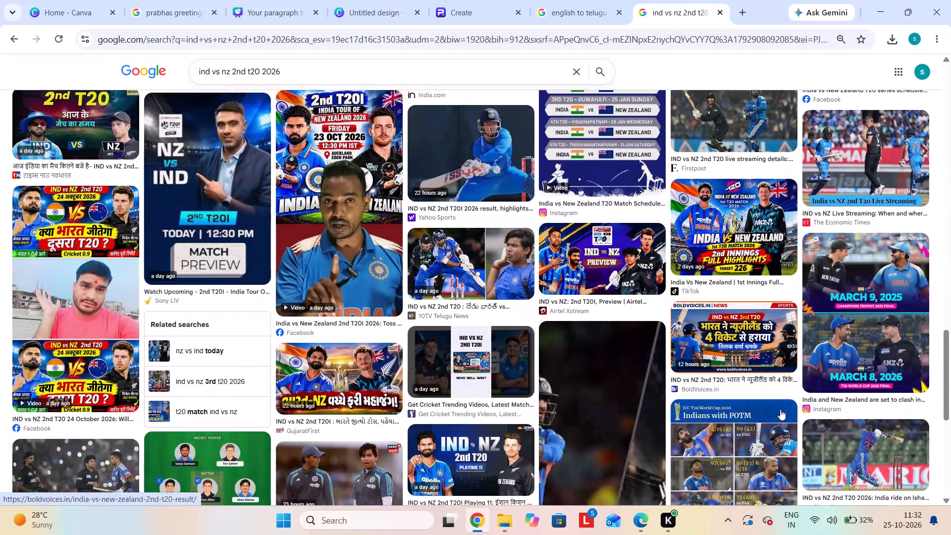
{"action": "scroll", "coordinate": [780, 409], "scroll_direction": "down", "scroll_amount": 5}
{"action": "scroll", "coordinate": [780, 409], "scroll_direction": "up", "scroll_amount": 5}
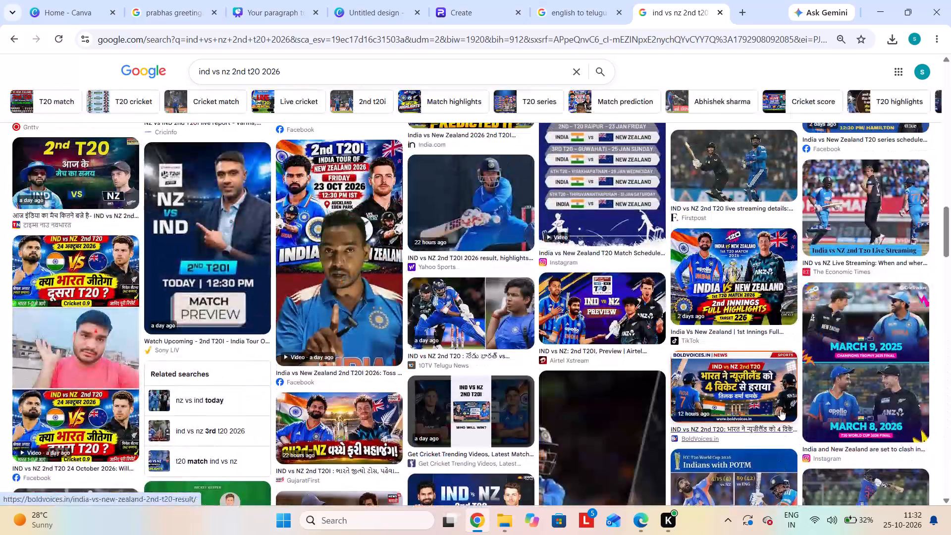
{"action": "scroll", "coordinate": [780, 409], "scroll_direction": "up", "scroll_amount": 1}
{"action": "scroll", "coordinate": [576, 362], "scroll_direction": "up", "scroll_amount": 12}
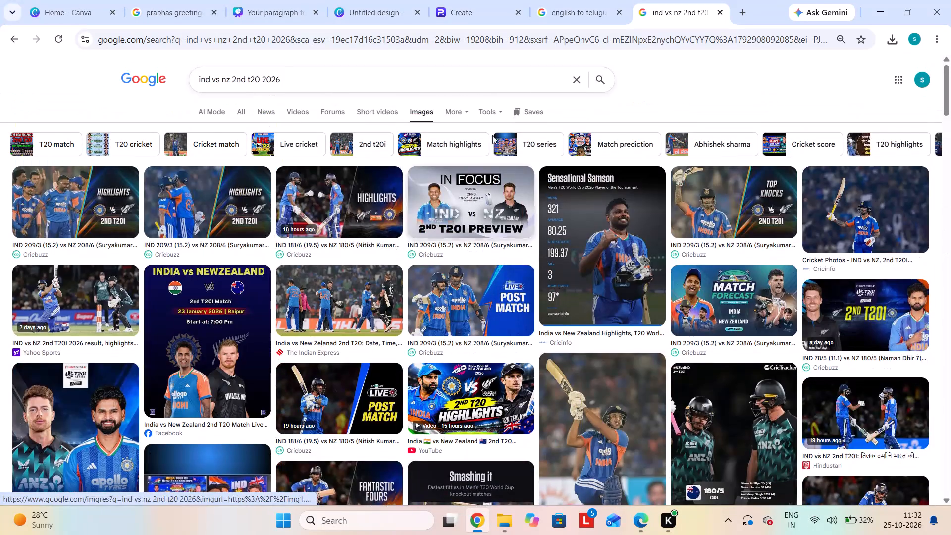
Narrow the image search to "ind vs nz 2nd t20 2026 24 october".
{"action": "left_click", "coordinate": [359, 70]}
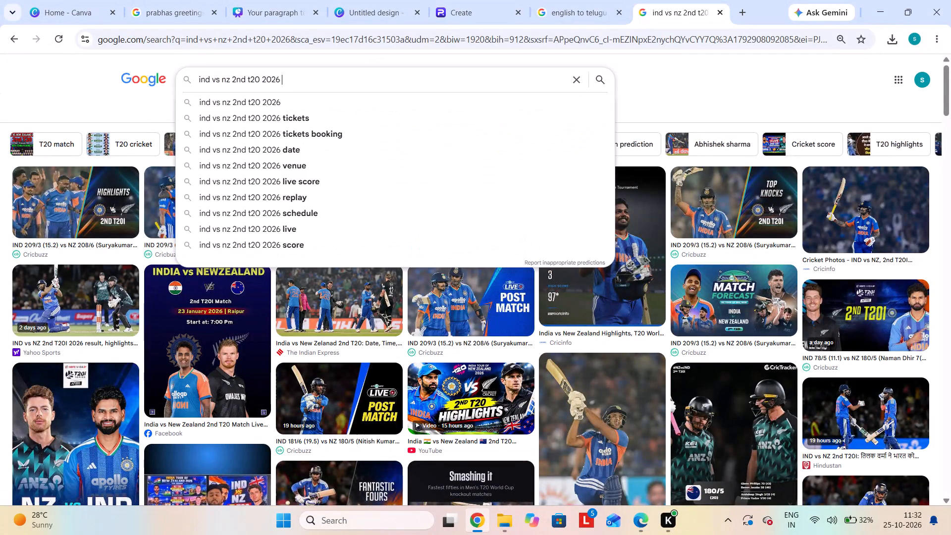
{"action": "type", "text": "24 ictiber"}
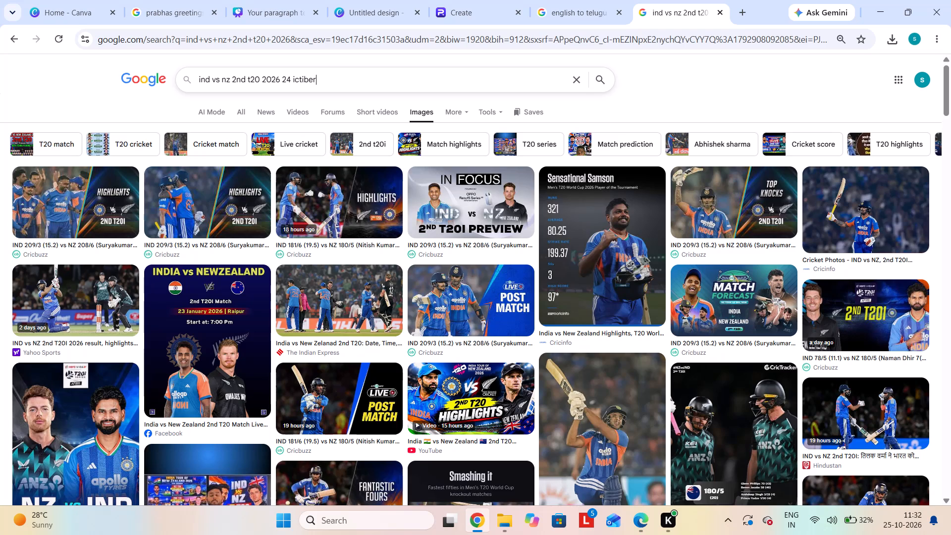
{"action": "key", "text": "BackSpace"}
{"action": "key", "text": "BackSpace"}
{"action": "key", "text": "BackSpace"}
{"action": "key", "text": "BackSpace"}
{"action": "key", "text": "BackSpace"}
{"action": "key", "text": "BackSpace"}
{"action": "key", "text": "BackSpace"}
{"action": "type", "text": "october"}
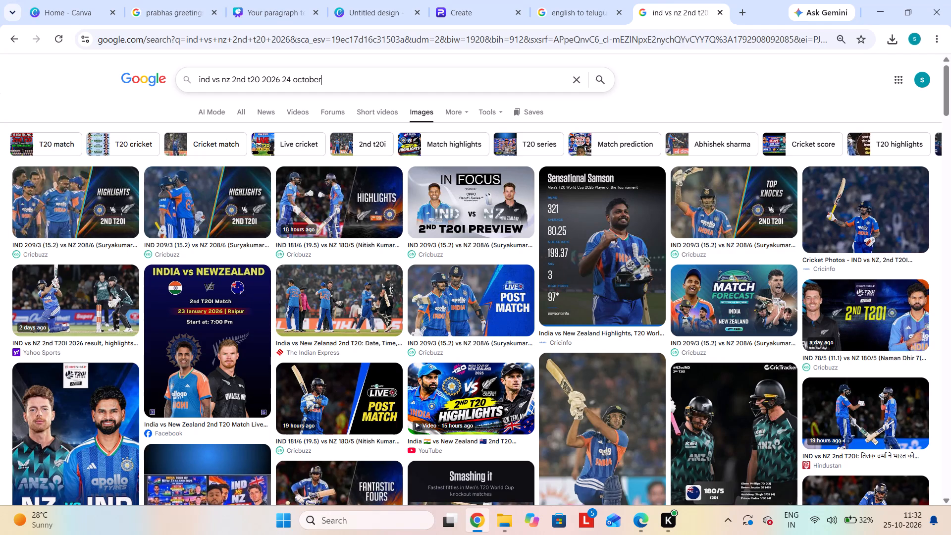
{"action": "key", "text": "Return"}
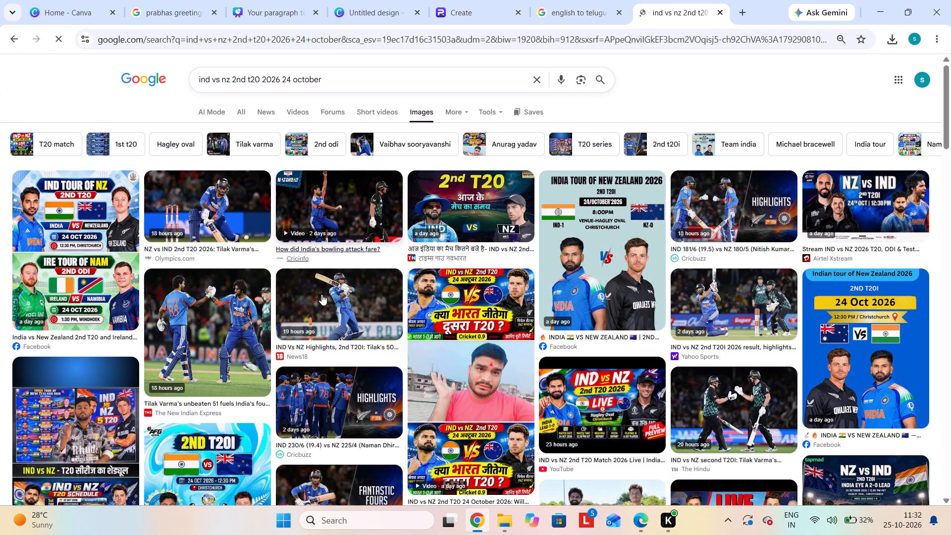
Open The New Indian Express picture of two Indian batters touching gloves and copy the image.
{"action": "scroll", "coordinate": [321, 294], "scroll_direction": "down", "scroll_amount": 1}
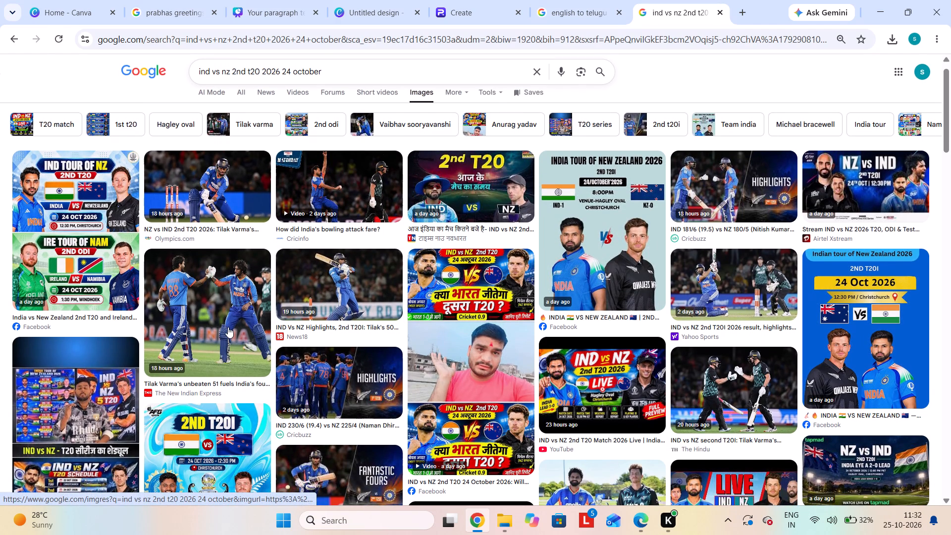
{"action": "left_click", "coordinate": [228, 327]}
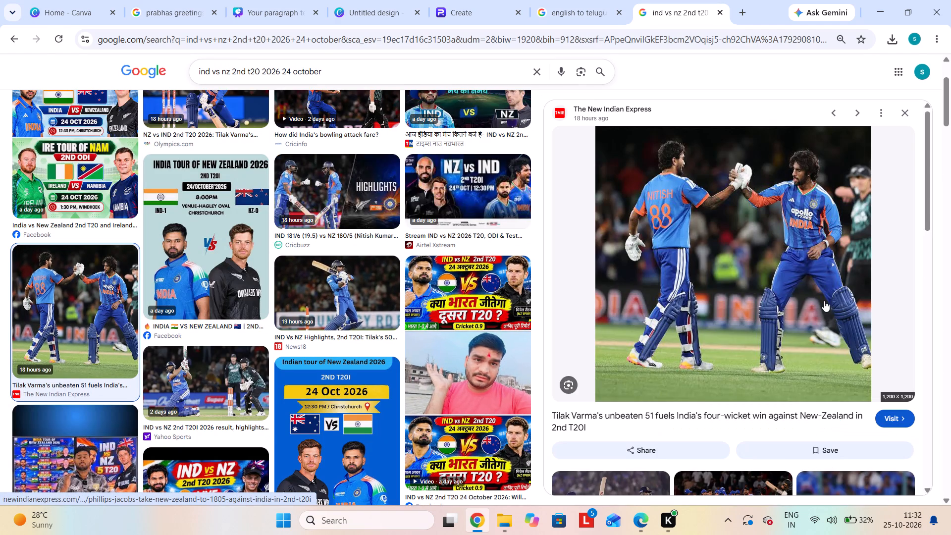
{"action": "right_click", "coordinate": [824, 301]}
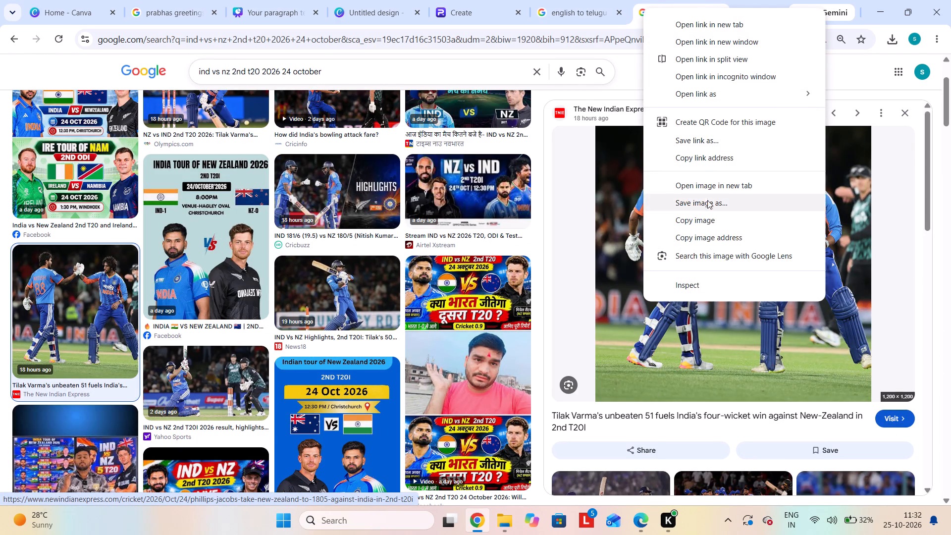
{"action": "left_click", "coordinate": [706, 215]}
Switch to the blank Untitled design desktop wallpaper in Canva and close the browser tab of the Kedarnath design.
{"action": "left_click", "coordinate": [244, 0]}
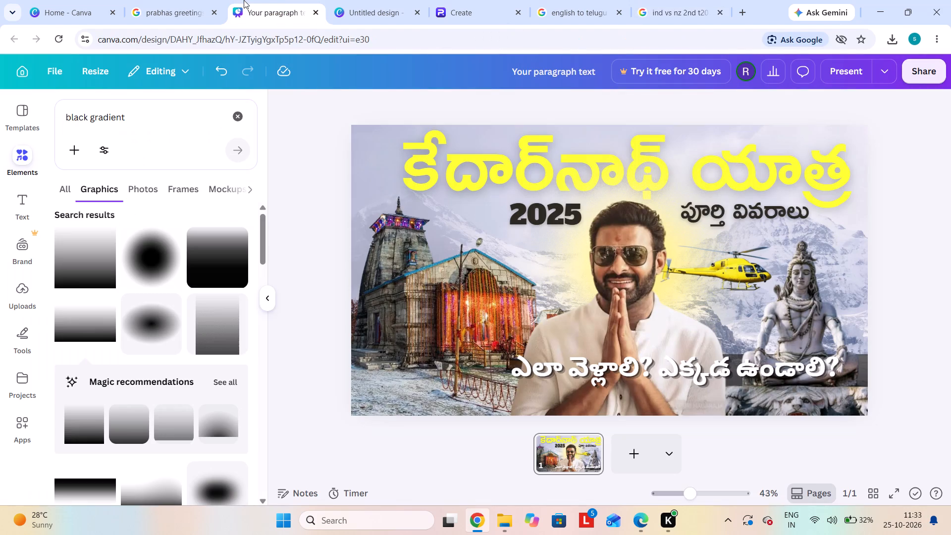
{"action": "left_click", "coordinate": [376, 0]}
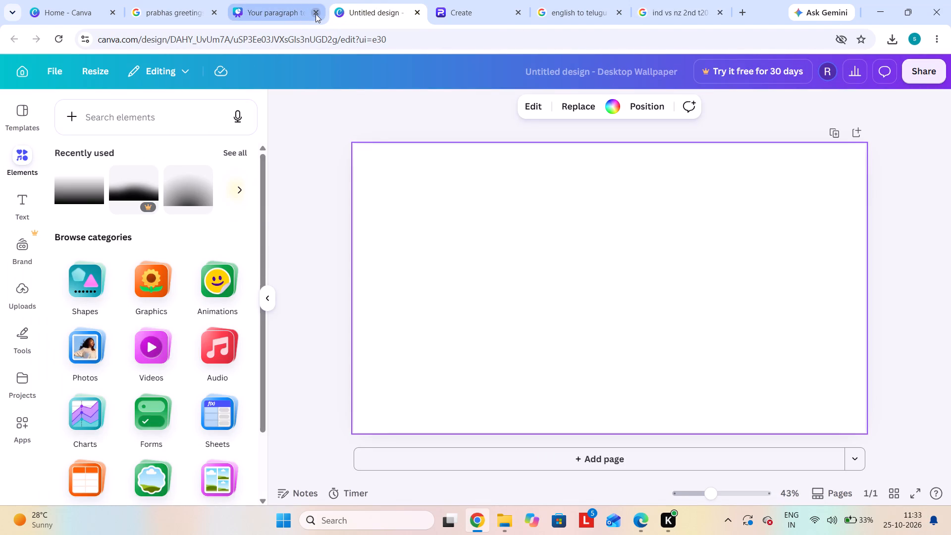
{"action": "left_click", "coordinate": [316, 14]}
Paste the copied batters picture into the blank wallpaper design and place it in the page's top-left corner.
{"action": "left_click", "coordinate": [514, 183]}
{"action": "key", "text": "ctrl+v"}
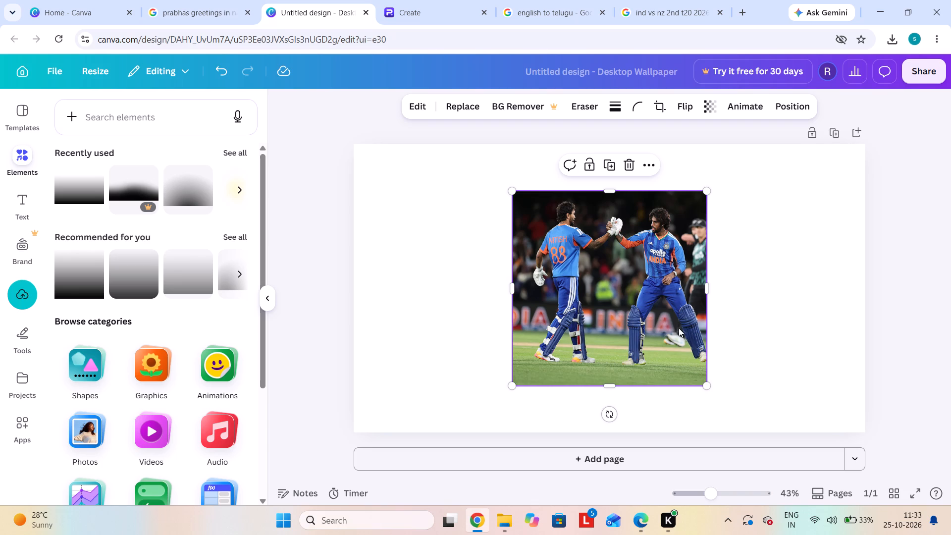
{"action": "left_click_drag", "start_coordinate": [678, 327], "coordinate": [519, 281]}
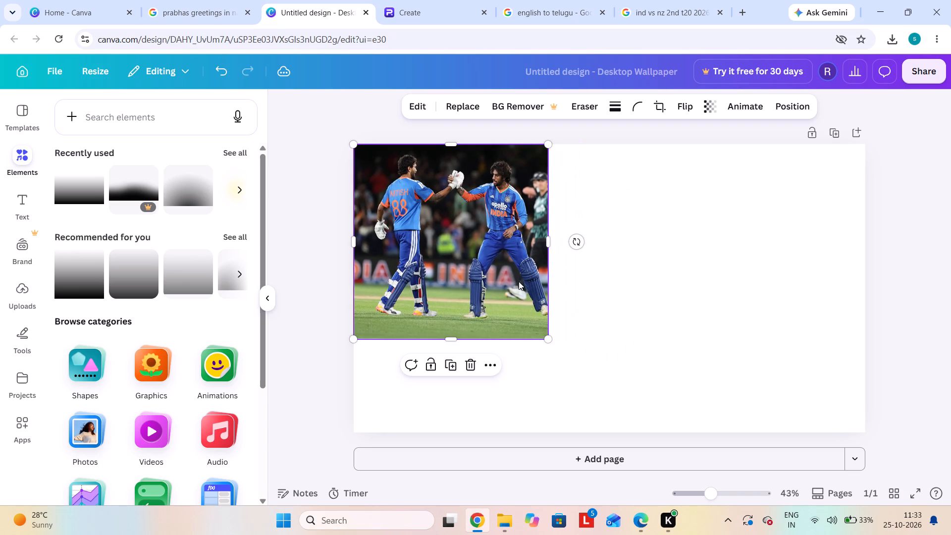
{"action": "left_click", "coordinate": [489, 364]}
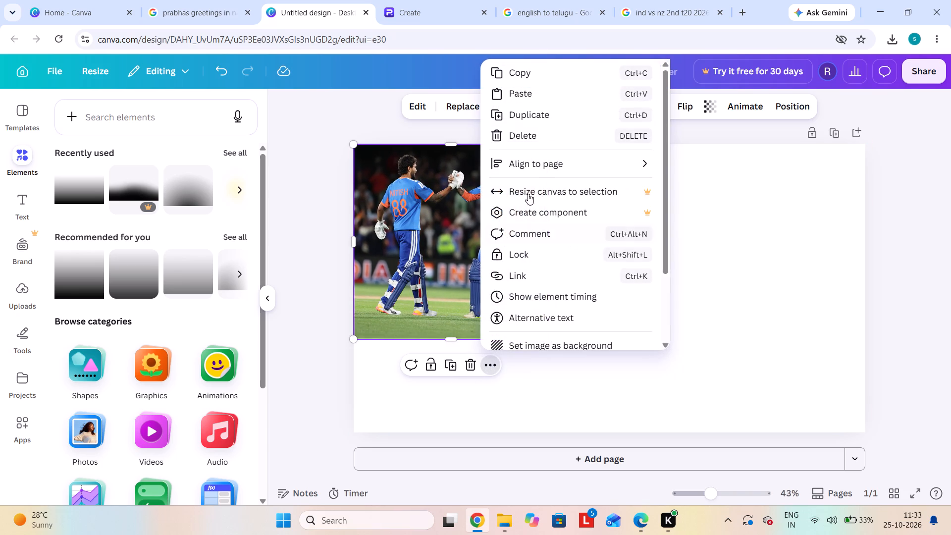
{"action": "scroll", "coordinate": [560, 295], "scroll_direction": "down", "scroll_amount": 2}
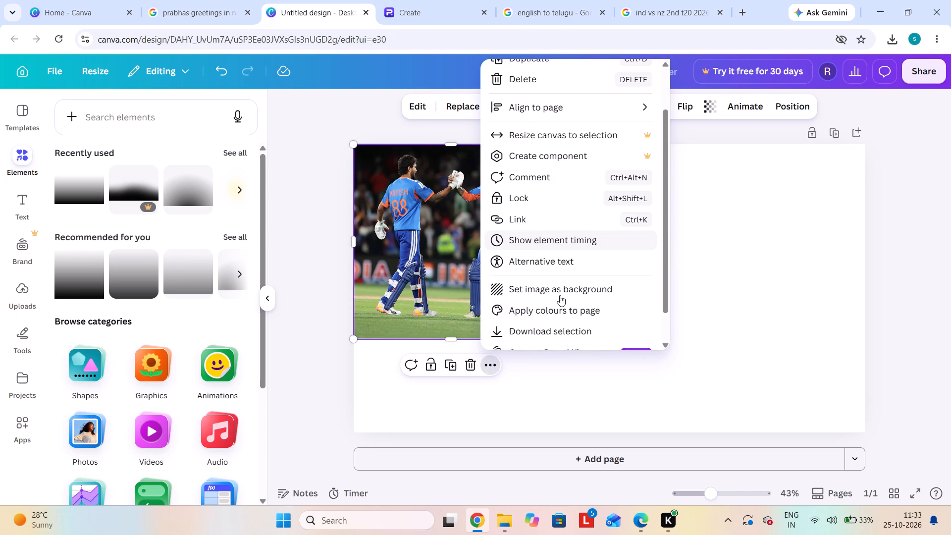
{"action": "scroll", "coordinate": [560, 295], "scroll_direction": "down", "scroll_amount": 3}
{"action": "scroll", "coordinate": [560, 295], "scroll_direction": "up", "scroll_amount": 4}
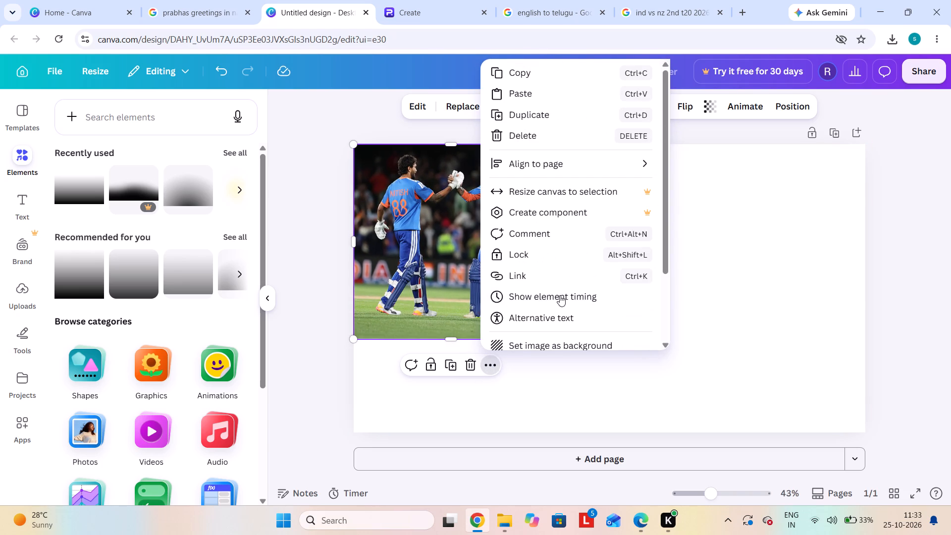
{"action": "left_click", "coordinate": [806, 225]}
Crop the batters picture with Smart Crop so the two players fill the frame, and apply the crop.
{"action": "left_click", "coordinate": [509, 214]}
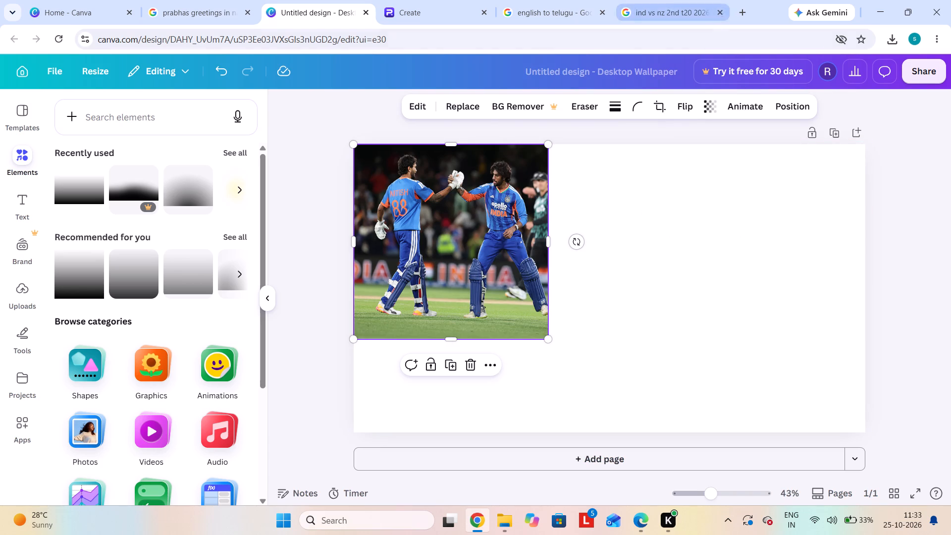
{"action": "left_click", "coordinate": [661, 105]}
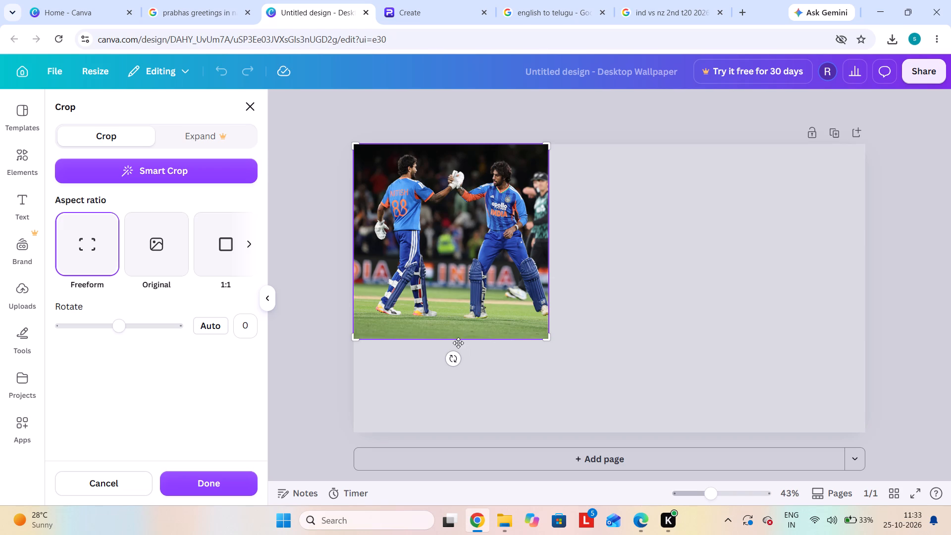
{"action": "left_click_drag", "start_coordinate": [457, 340], "coordinate": [462, 315]}
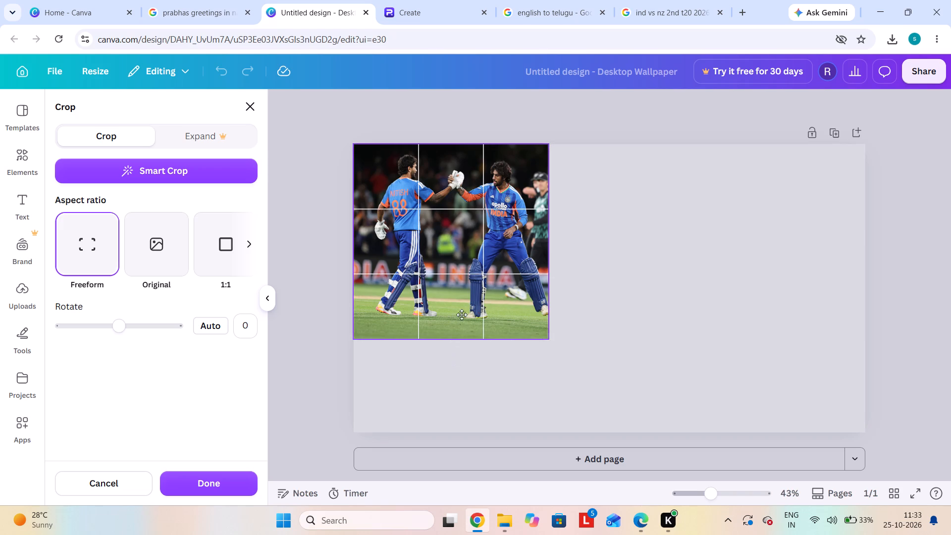
{"action": "left_click_drag", "start_coordinate": [462, 315], "coordinate": [469, 286]}
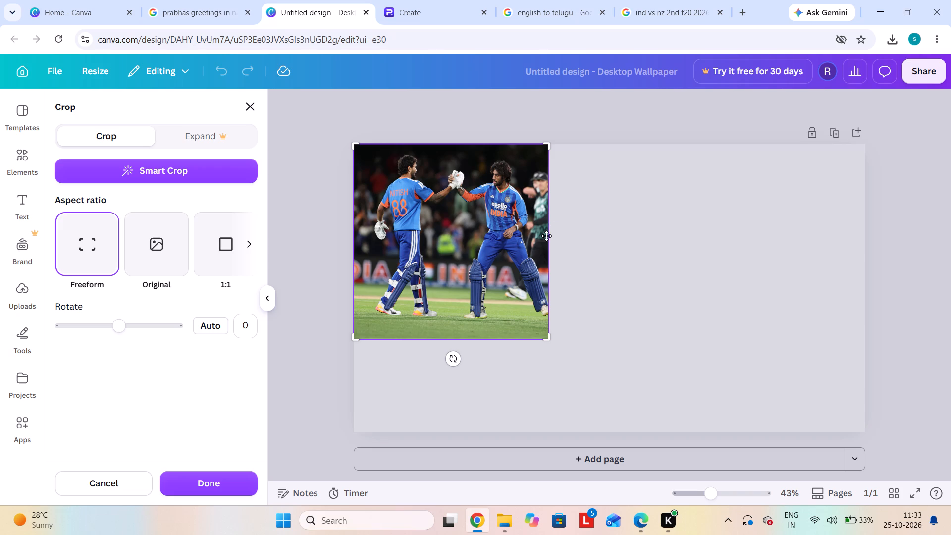
{"action": "left_click_drag", "start_coordinate": [546, 236], "coordinate": [518, 243]}
{"action": "left_click", "coordinate": [157, 169]}
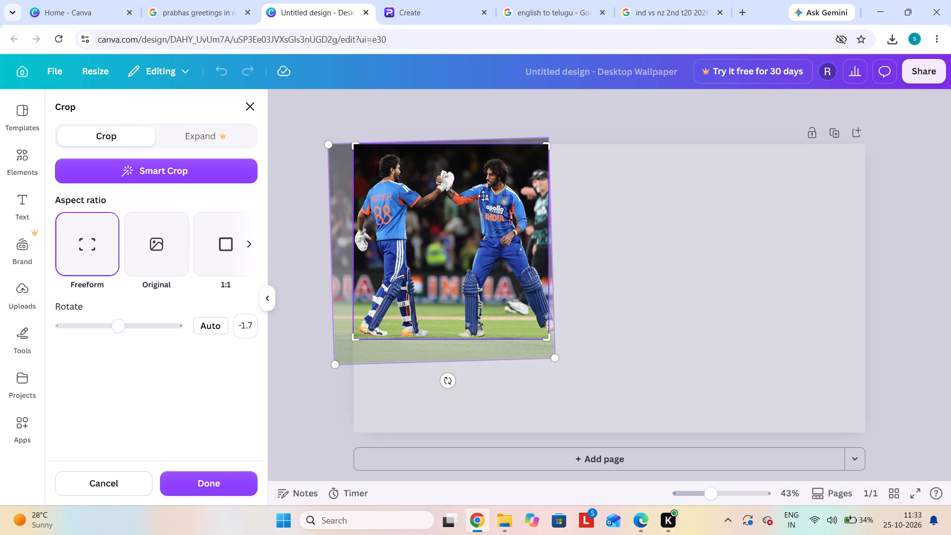
{"action": "left_click", "coordinate": [549, 233]}
{"action": "left_click", "coordinate": [675, 299]}
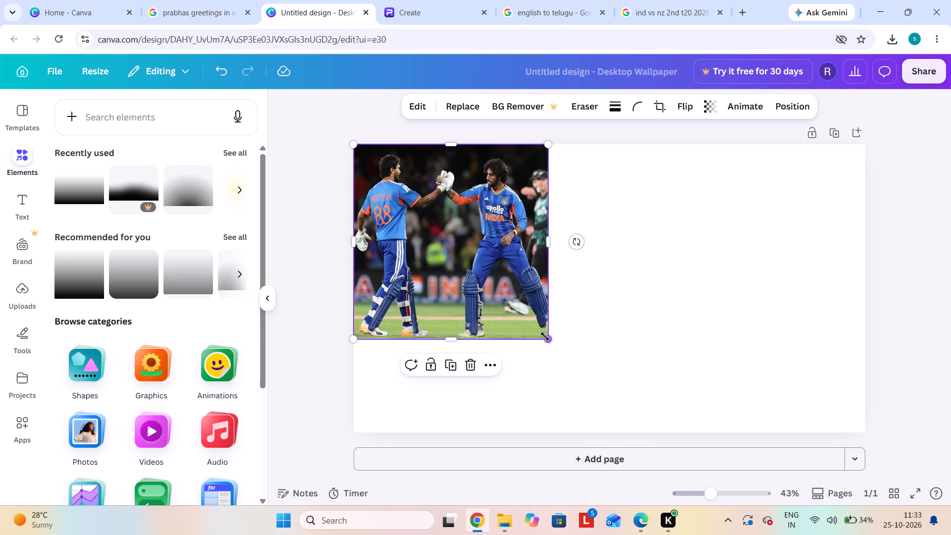
Shrink the batters picture proportionally to just under 600 × 600, keeping it in the page's top-left corner.
{"action": "left_click_drag", "start_coordinate": [545, 336], "coordinate": [495, 313]}
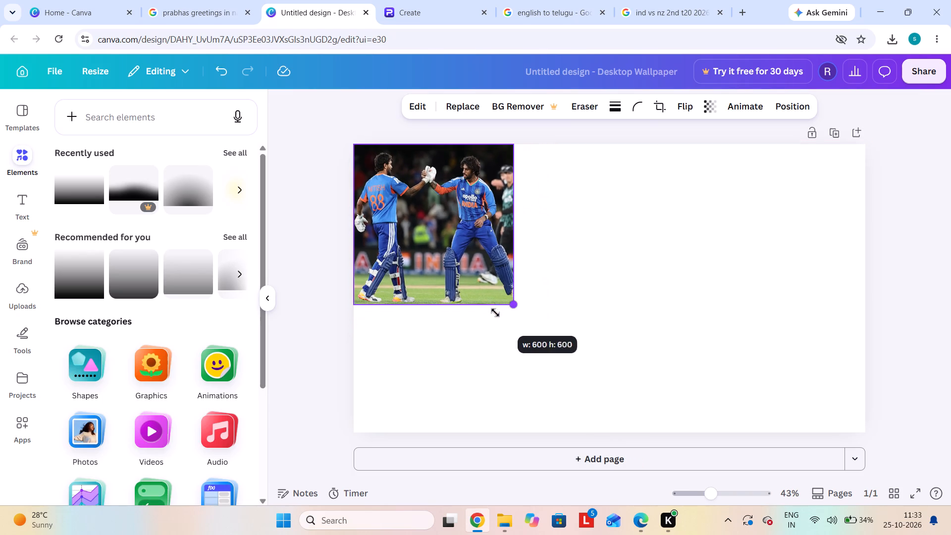
{"action": "left_click_drag", "start_coordinate": [495, 313], "coordinate": [485, 310]}
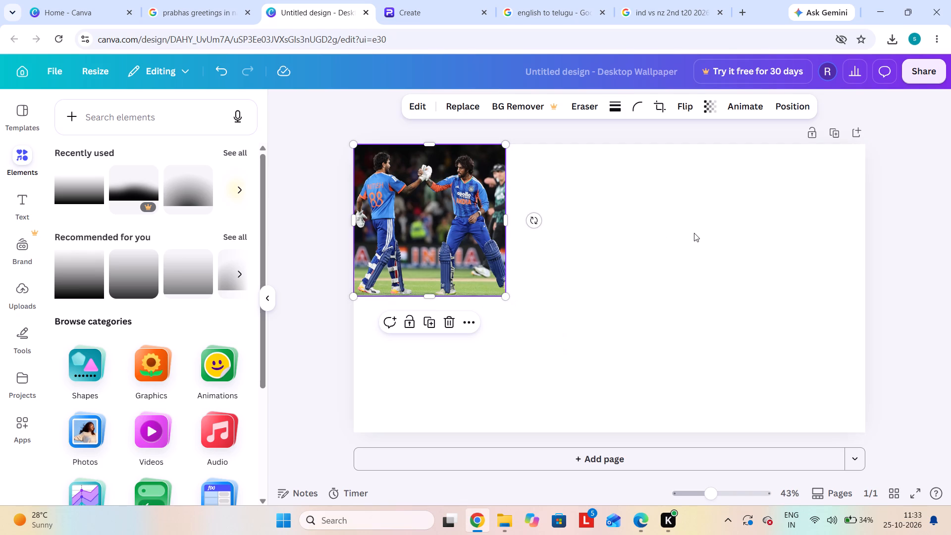
{"action": "left_click", "coordinate": [694, 233]}
Return to the "ind vs nz 2nd t20 2026 24 october" image results and look through them for a picture of the New Zealand players.
{"action": "left_click", "coordinate": [432, 0]}
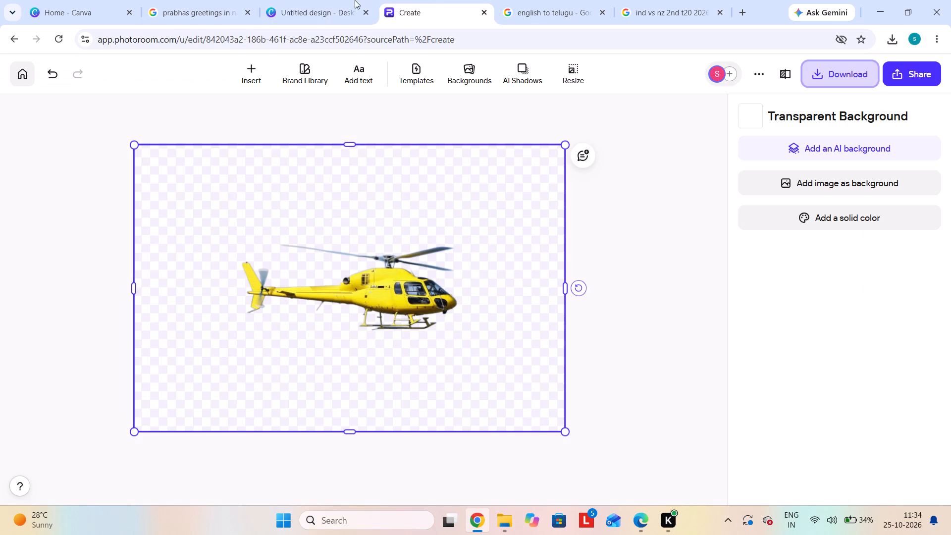
{"action": "left_click", "coordinate": [684, 18]}
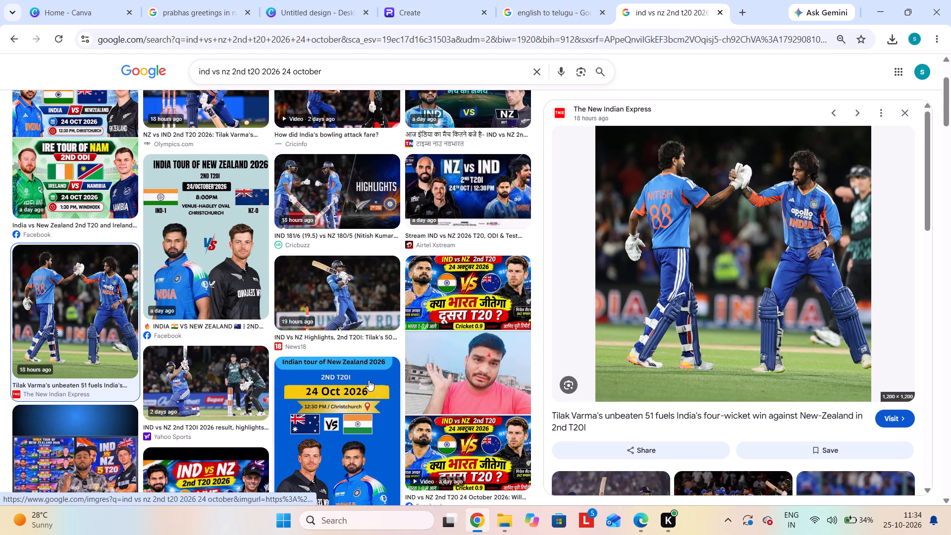
{"action": "scroll", "coordinate": [369, 380], "scroll_direction": "down", "scroll_amount": 4}
{"action": "scroll", "coordinate": [369, 380], "scroll_direction": "up", "scroll_amount": 1}
{"action": "scroll", "coordinate": [369, 380], "scroll_direction": "down", "scroll_amount": 4}
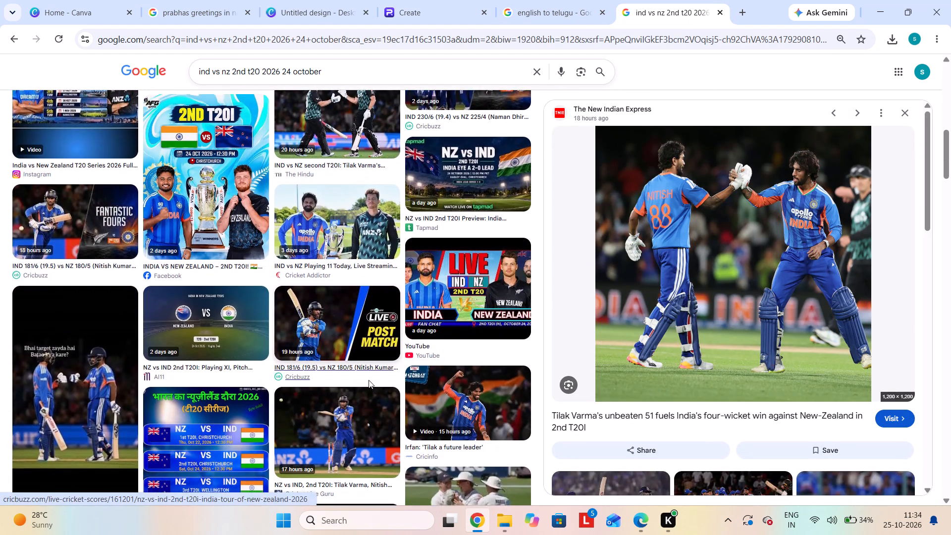
{"action": "scroll", "coordinate": [369, 380], "scroll_direction": "up", "scroll_amount": 5}
{"action": "scroll", "coordinate": [369, 380], "scroll_direction": "down", "scroll_amount": 3}
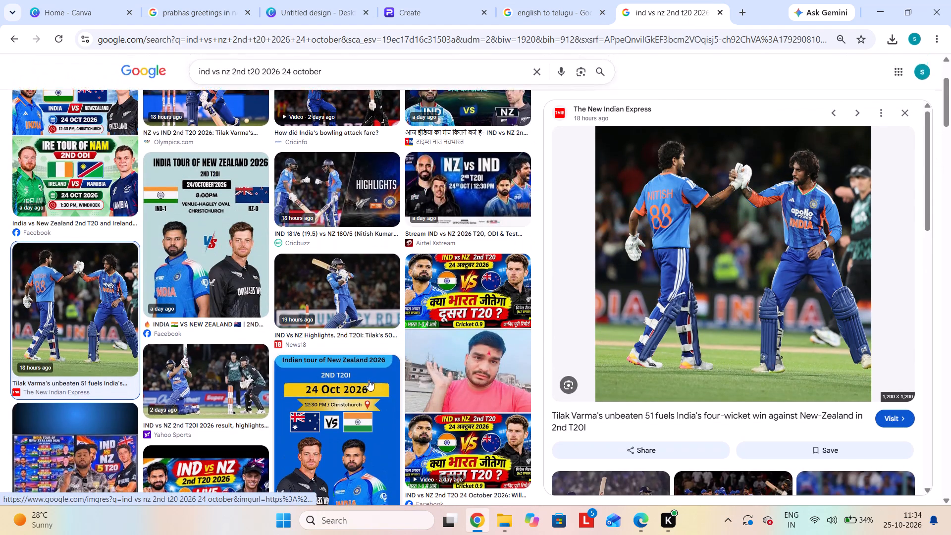
{"action": "scroll", "coordinate": [369, 380], "scroll_direction": "down", "scroll_amount": 2}
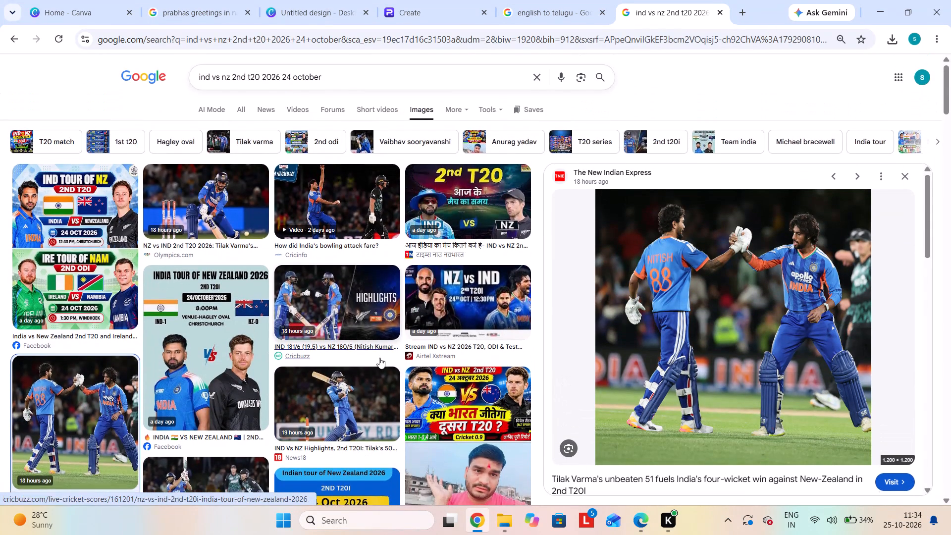
{"action": "scroll", "coordinate": [379, 358], "scroll_direction": "down", "scroll_amount": 11}
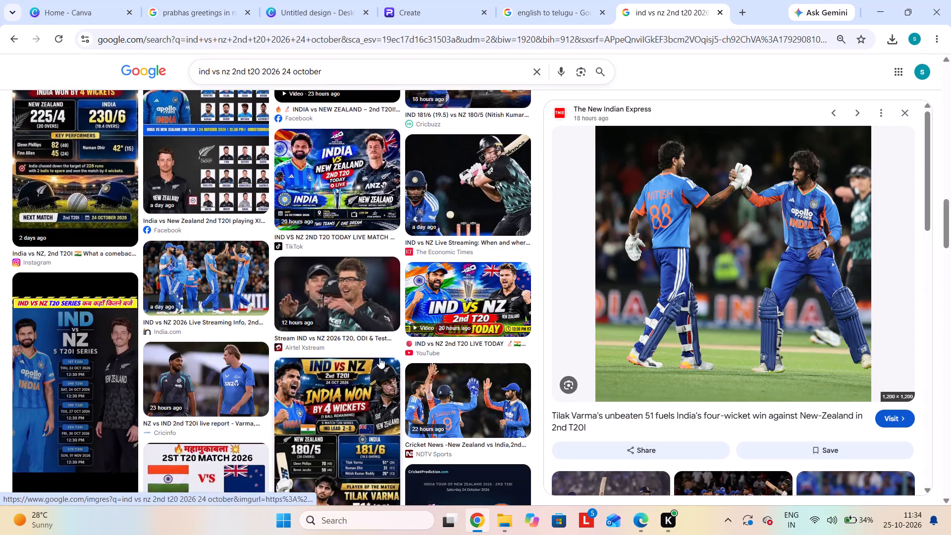
{"action": "scroll", "coordinate": [379, 358], "scroll_direction": "down", "scroll_amount": 7}
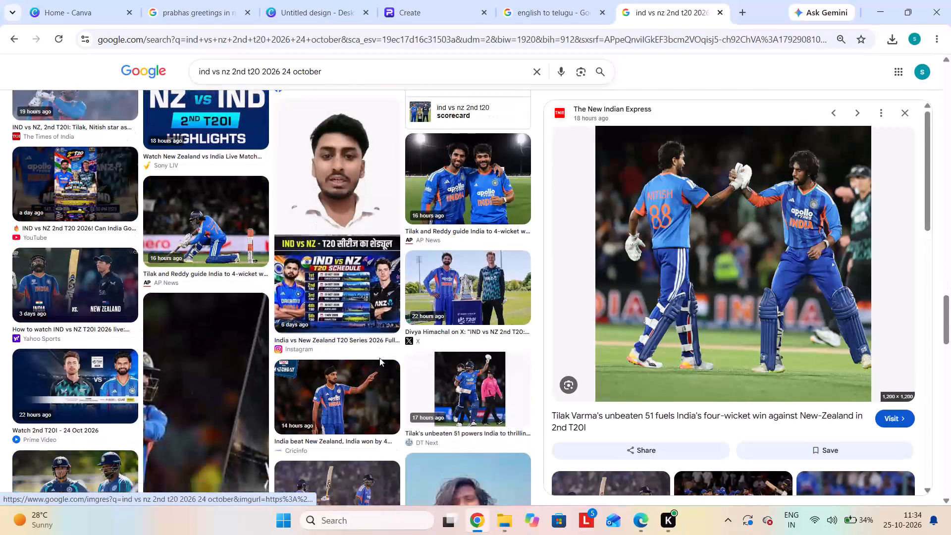
{"action": "scroll", "coordinate": [379, 358], "scroll_direction": "down", "scroll_amount": 6}
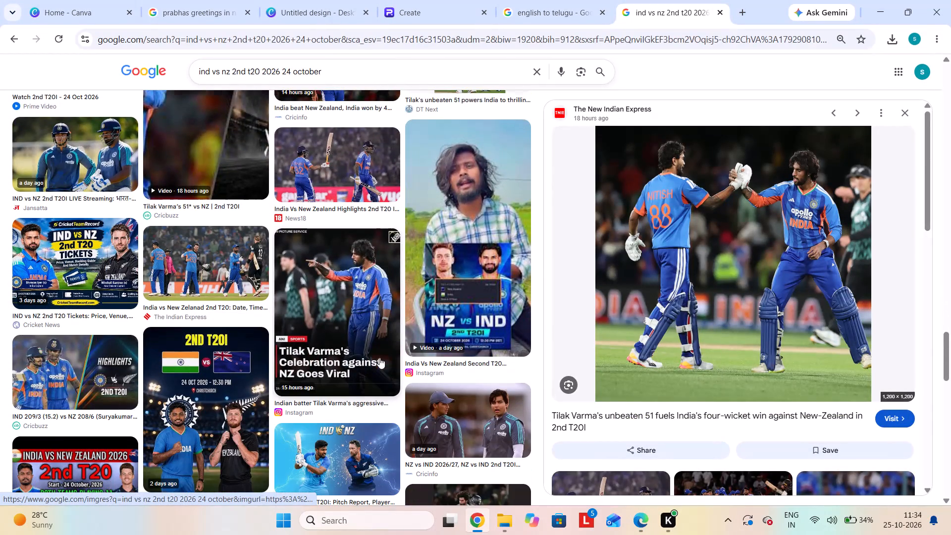
{"action": "scroll", "coordinate": [379, 358], "scroll_direction": "down", "scroll_amount": 8}
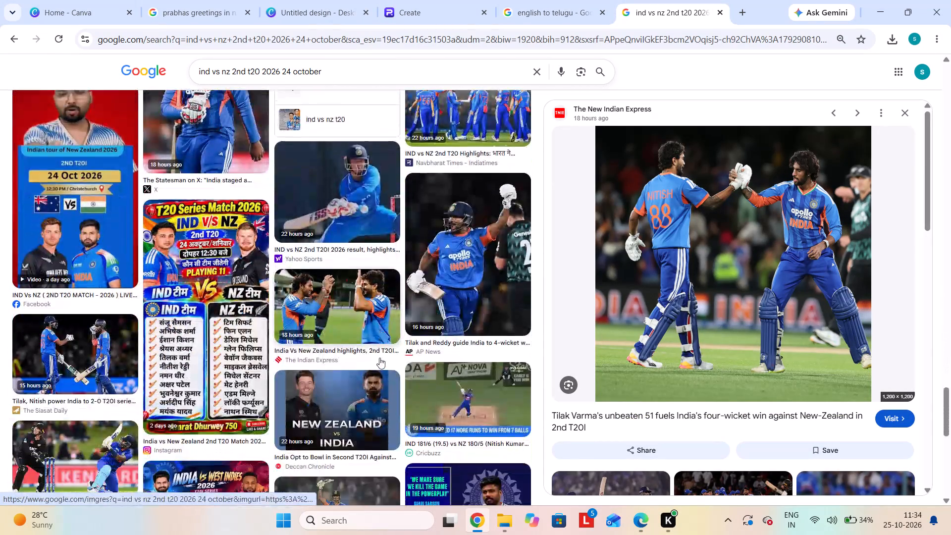
{"action": "scroll", "coordinate": [379, 358], "scroll_direction": "down", "scroll_amount": 2}
Open The Statesman's picture of the New Zealand team from X and copy the image.
{"action": "left_click", "coordinate": [487, 328]}
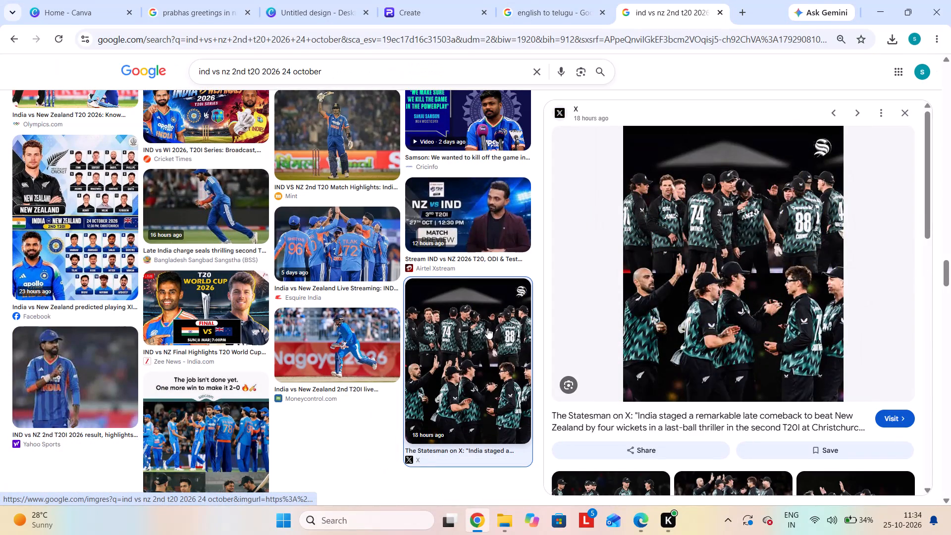
{"action": "right_click", "coordinate": [721, 243]}
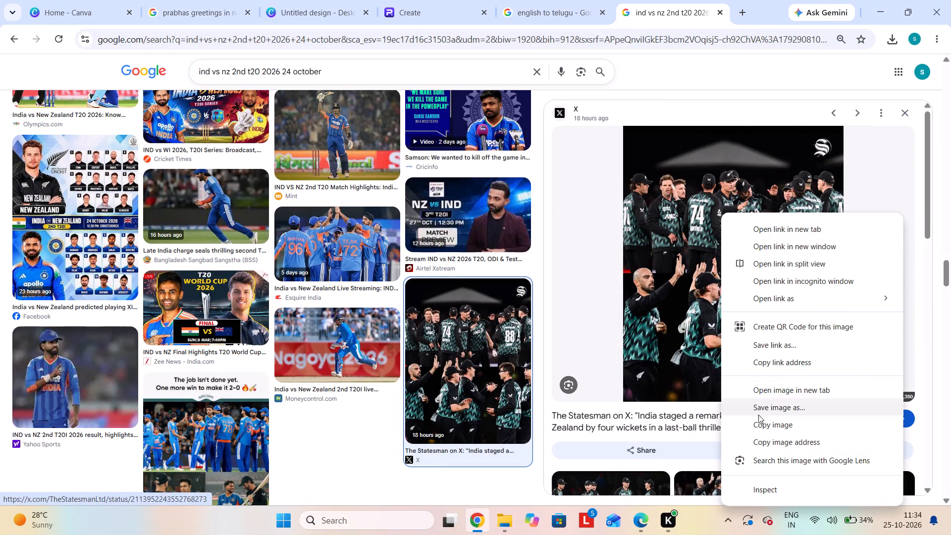
{"action": "left_click", "coordinate": [779, 430]}
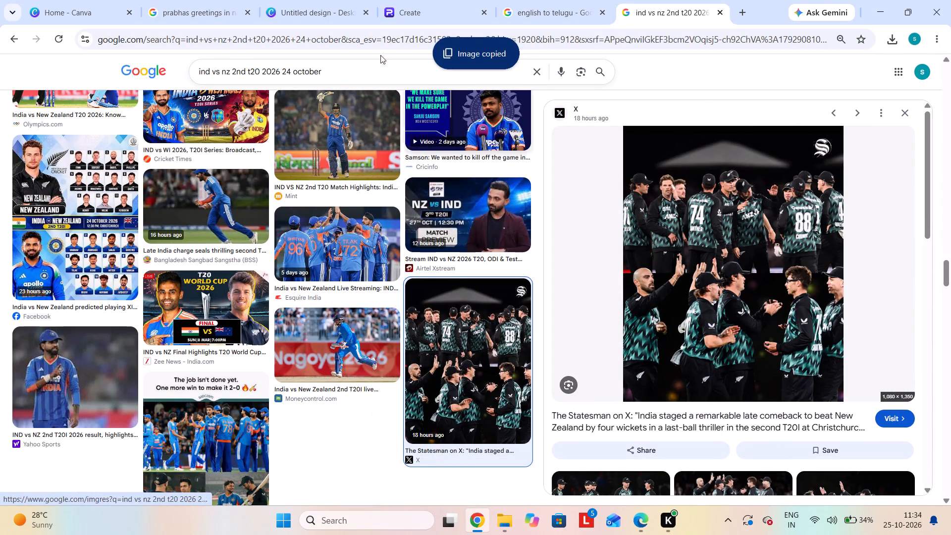
Paste the copied New Zealand team picture into the Untitled desktop wallpaper design in Canva.
{"action": "left_click", "coordinate": [282, 14]}
{"action": "left_click", "coordinate": [728, 250]}
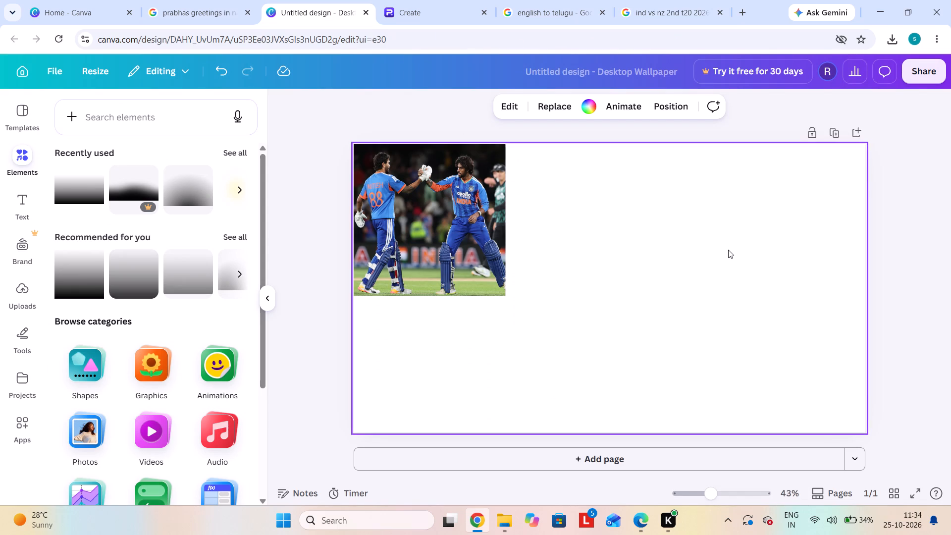
{"action": "right_click", "coordinate": [624, 266]}
{"action": "left_click", "coordinate": [687, 325]}
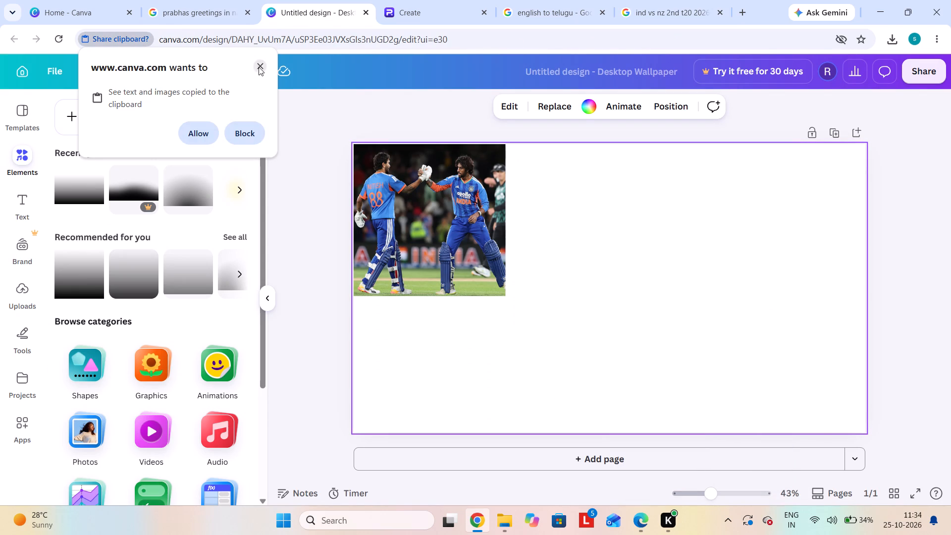
{"action": "left_click", "coordinate": [259, 67]}
{"action": "left_click", "coordinate": [769, 313]}
{"action": "left_click", "coordinate": [673, 257]}
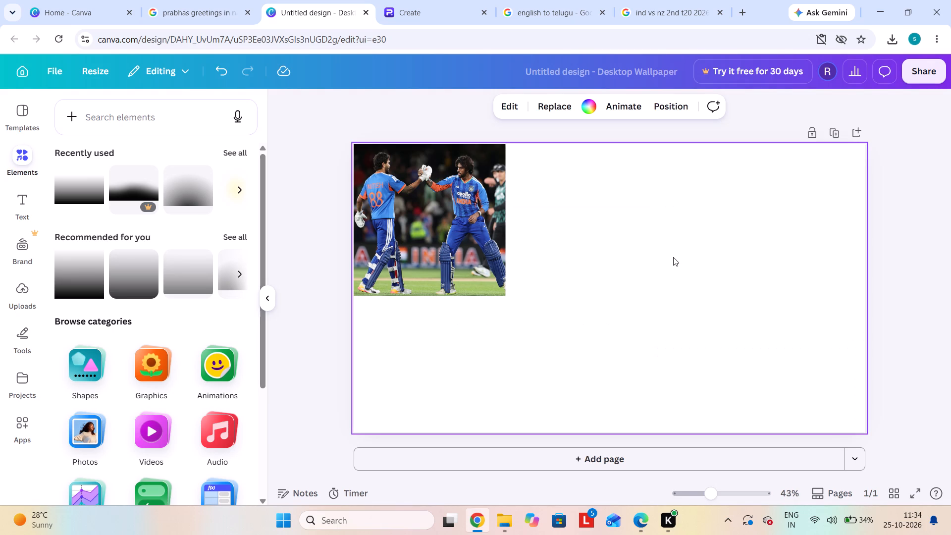
{"action": "key", "text": "ctrl+v"}
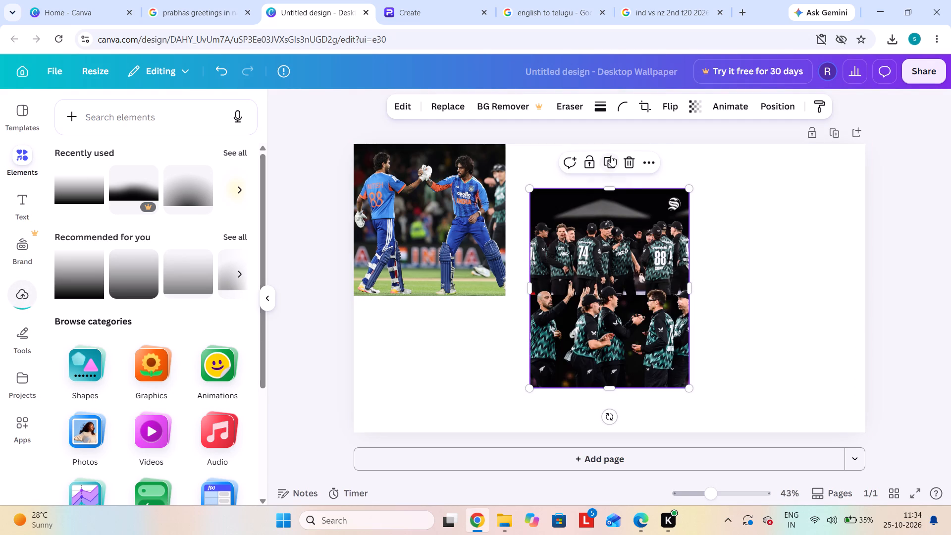
Crop the New Zealand team picture to a 1:1 ratio, shifting the image slightly upward within the frame, and apply the crop.
{"action": "left_click", "coordinate": [648, 107]}
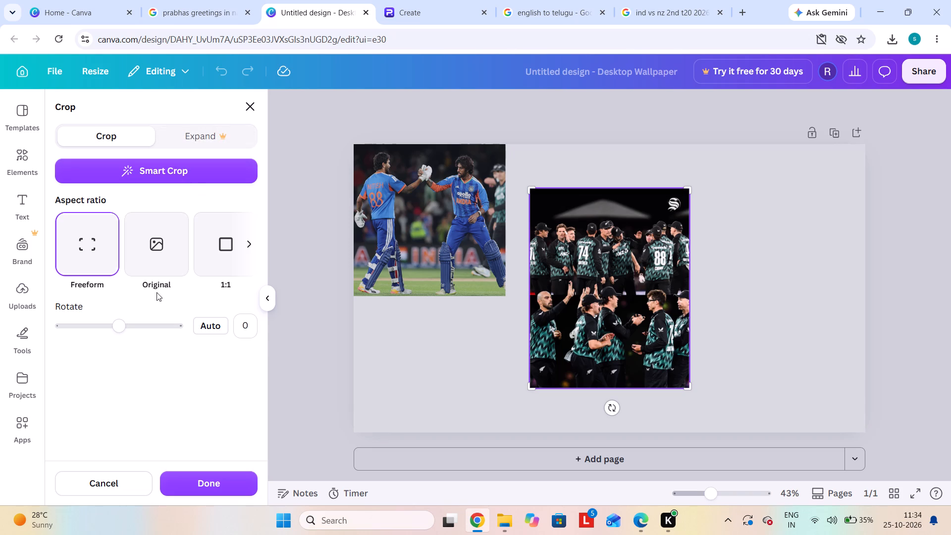
{"action": "left_click", "coordinate": [252, 244]}
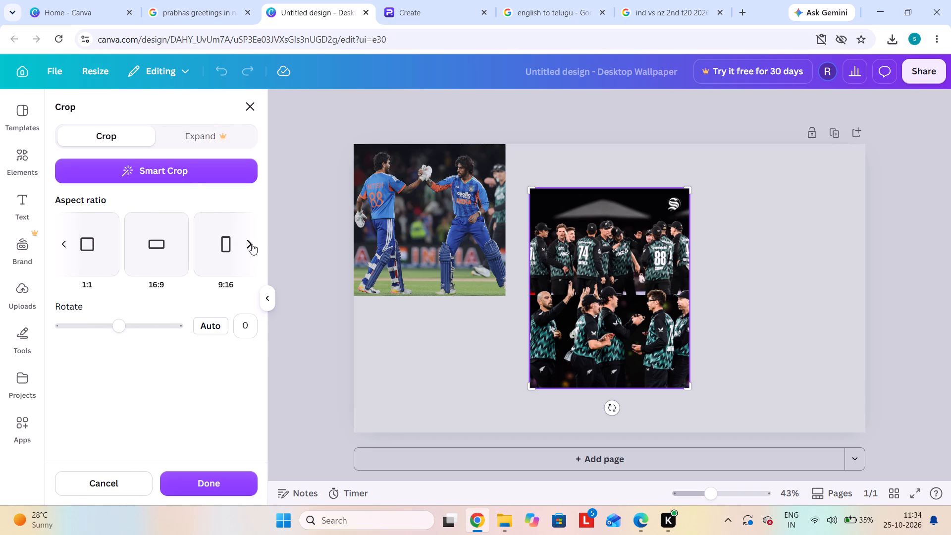
{"action": "left_click", "coordinate": [92, 241]}
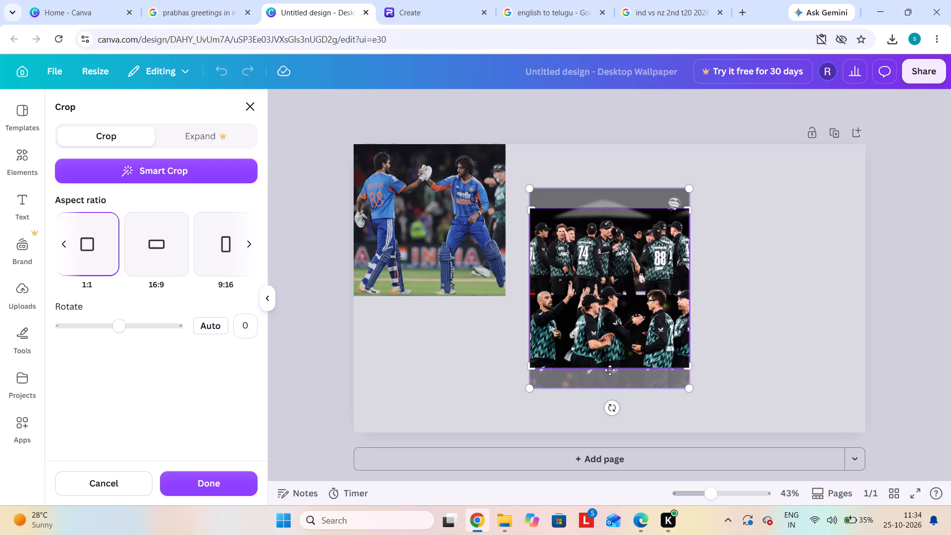
{"action": "left_click_drag", "start_coordinate": [610, 371], "coordinate": [615, 369]}
{"action": "left_click_drag", "start_coordinate": [615, 369], "coordinate": [625, 333]}
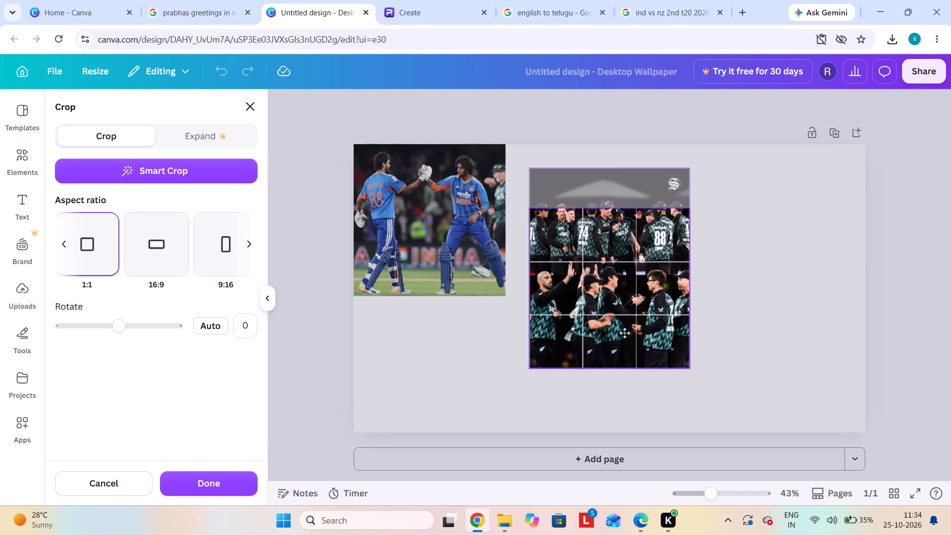
{"action": "left_click_drag", "start_coordinate": [625, 333], "coordinate": [628, 344]}
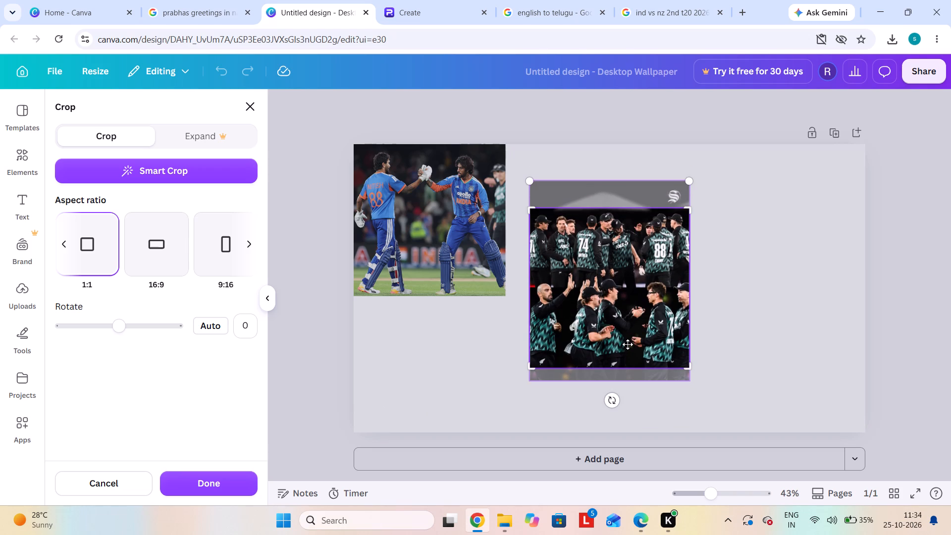
{"action": "left_click", "coordinate": [751, 330]}
Move the New Zealand team picture to the page's top edge, directly against the right side of the batters picture.
{"action": "left_click_drag", "start_coordinate": [650, 315], "coordinate": [627, 253]}
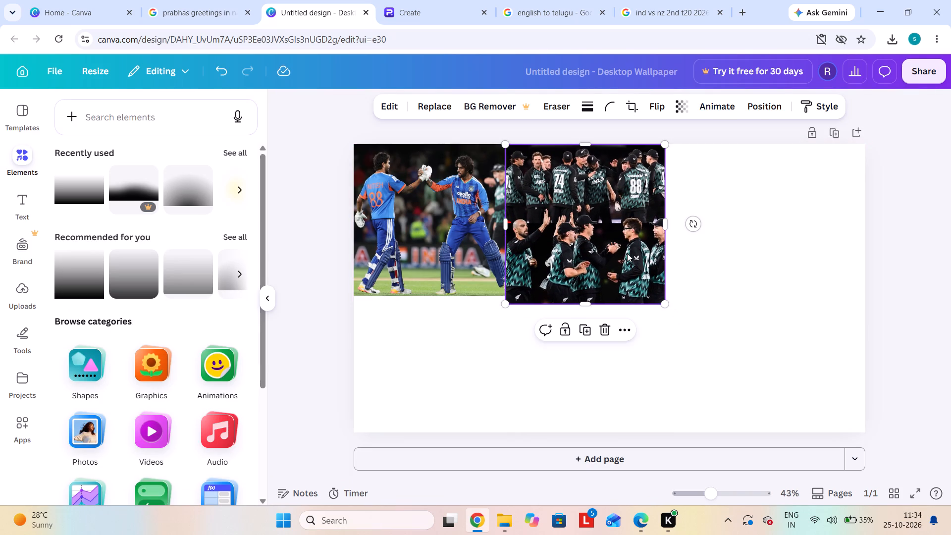
Crop the New Zealand team picture's height from the bottom so it ends level with the batters picture's lower edge.
{"action": "left_click_drag", "start_coordinate": [584, 301], "coordinate": [605, 248]}
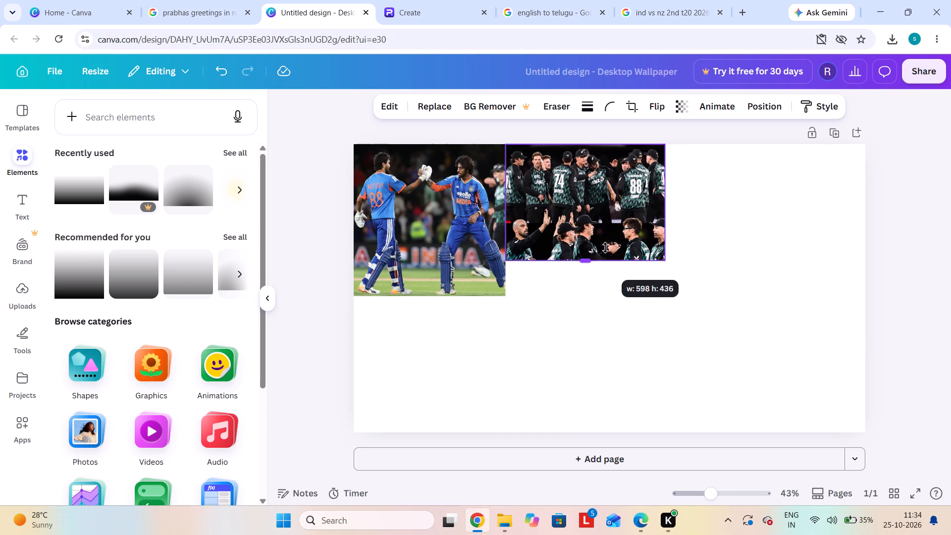
{"action": "left_click_drag", "start_coordinate": [605, 248], "coordinate": [634, 208]}
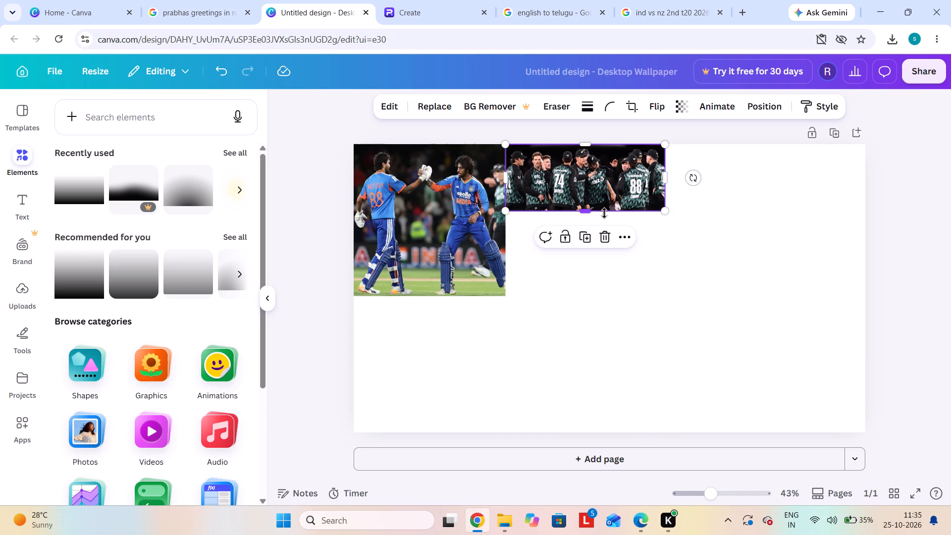
{"action": "left_click_drag", "start_coordinate": [584, 208], "coordinate": [587, 248]}
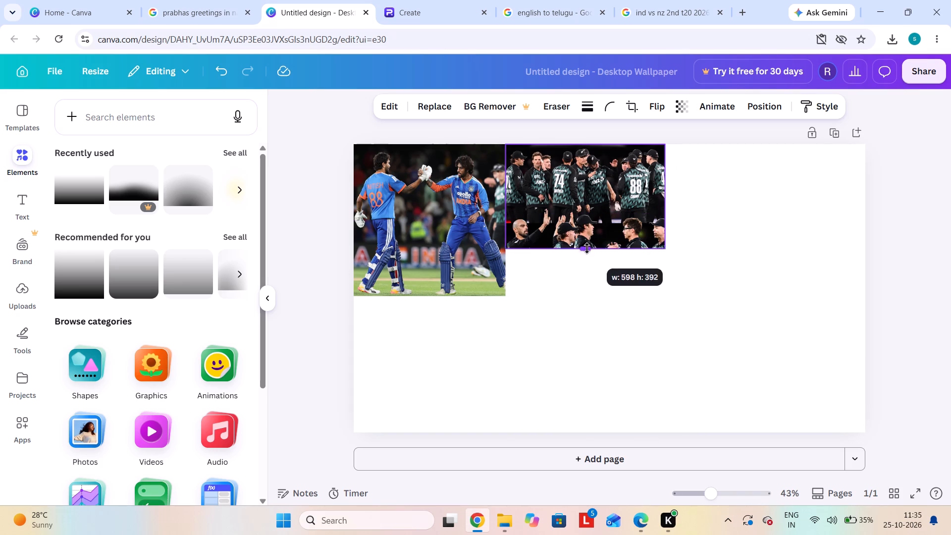
{"action": "left_click_drag", "start_coordinate": [587, 248], "coordinate": [586, 288]}
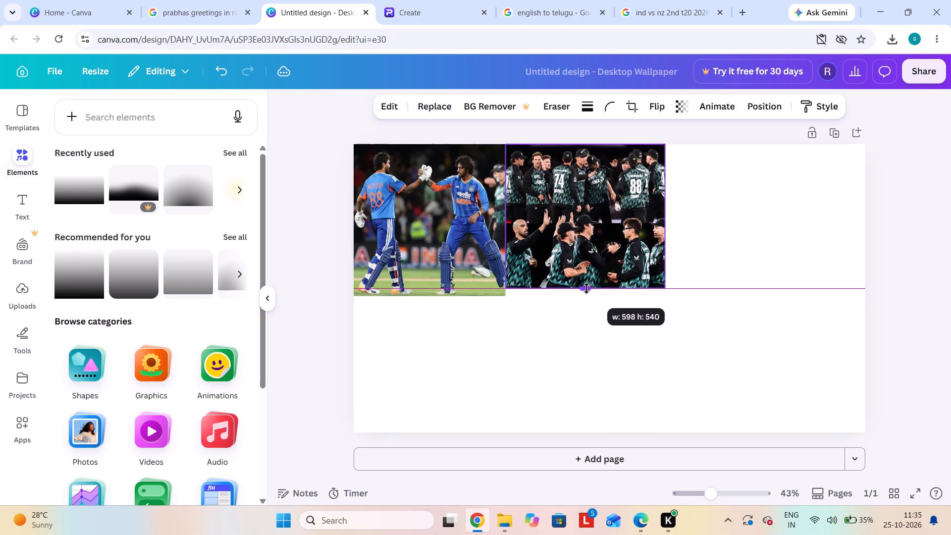
{"action": "left_click_drag", "start_coordinate": [586, 288], "coordinate": [594, 291]}
{"action": "left_click", "coordinate": [755, 290]}
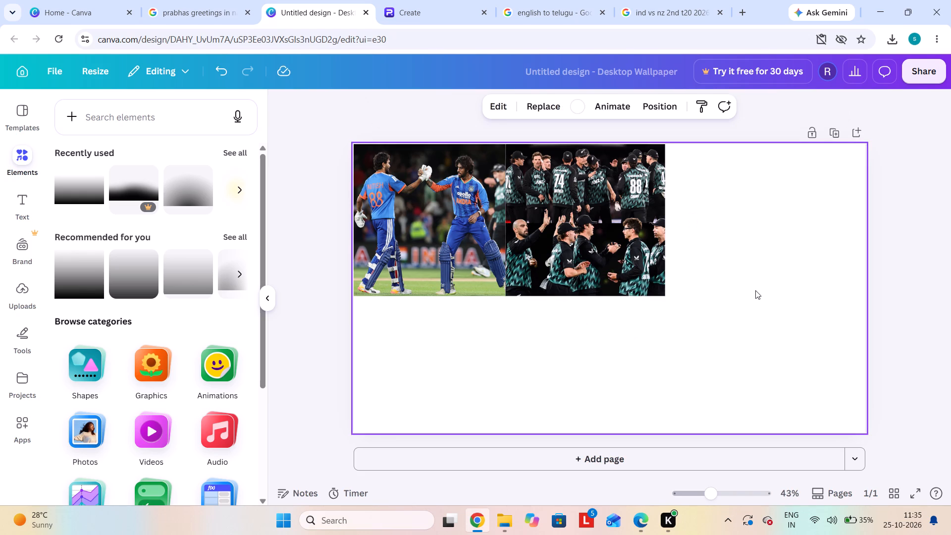
{"action": "left_click", "coordinate": [618, 265]}
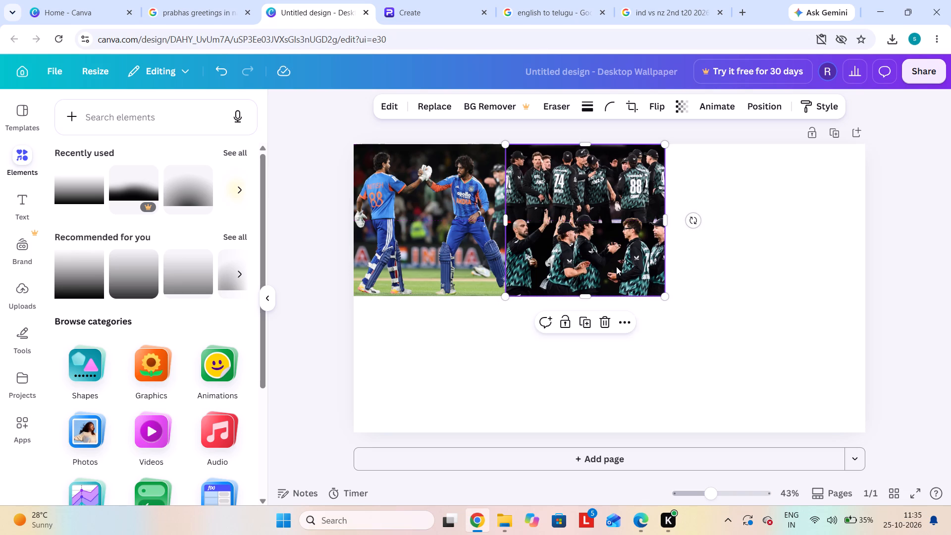
{"action": "left_click", "coordinate": [878, 238]}
{"action": "left_click", "coordinate": [807, 250]}
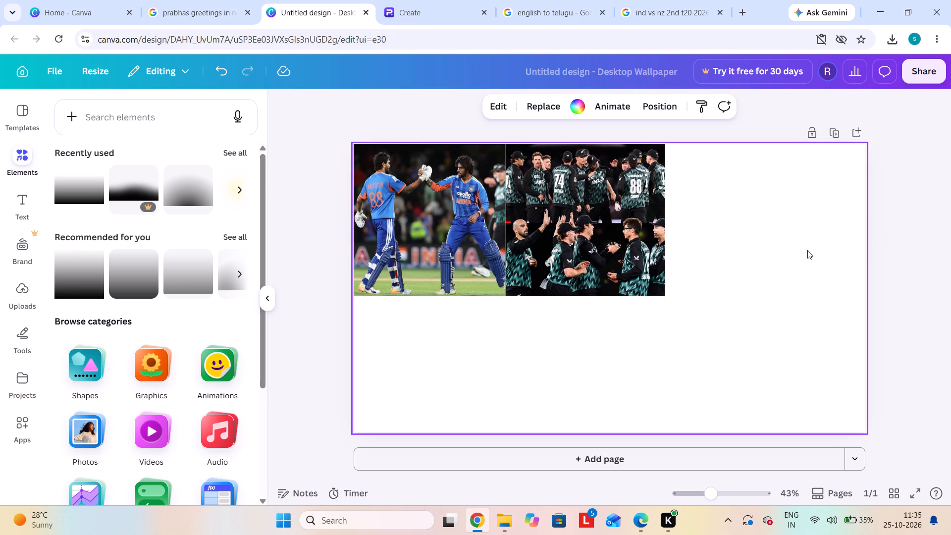
Widen the New Zealand team picture slightly and shift it a little to the right along the page's top edge.
{"action": "left_click", "coordinate": [622, 235]}
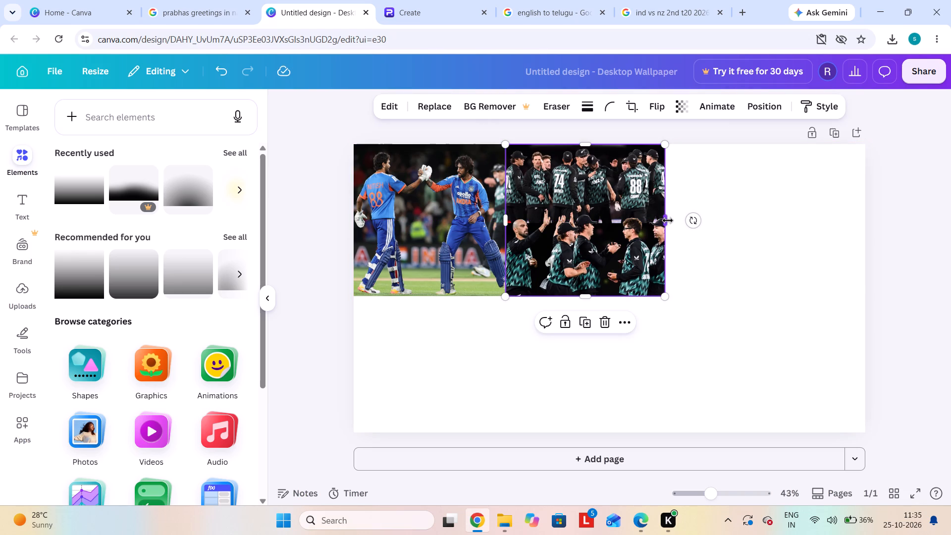
{"action": "left_click_drag", "start_coordinate": [668, 220], "coordinate": [676, 222]}
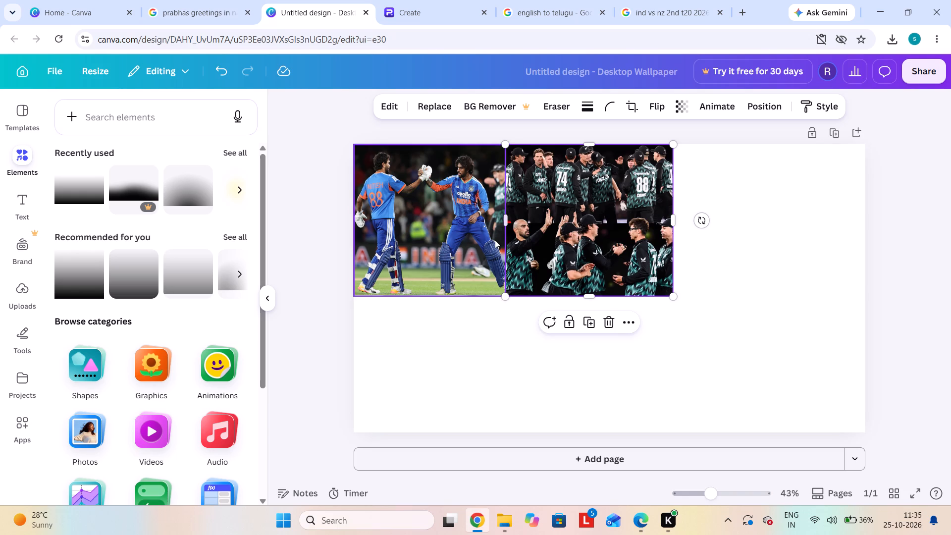
{"action": "left_click", "coordinate": [675, 313]}
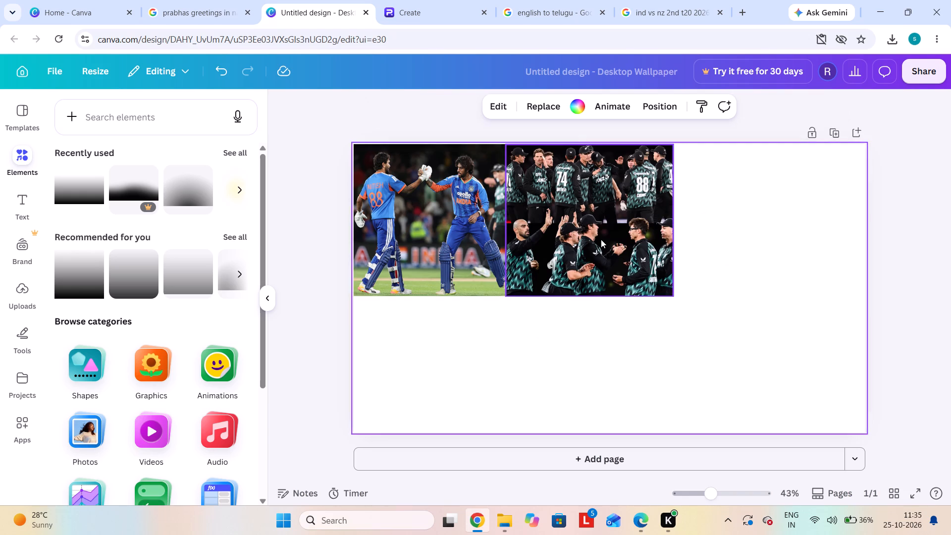
{"action": "left_click", "coordinate": [601, 239]}
{"action": "left_click_drag", "start_coordinate": [601, 239], "coordinate": [611, 240]}
Extend the batters picture's right edge to close the gap to the New Zealand team picture.
{"action": "left_click", "coordinate": [498, 228]}
{"action": "left_click_drag", "start_coordinate": [502, 224], "coordinate": [515, 225]}
{"action": "left_click", "coordinate": [572, 362]}
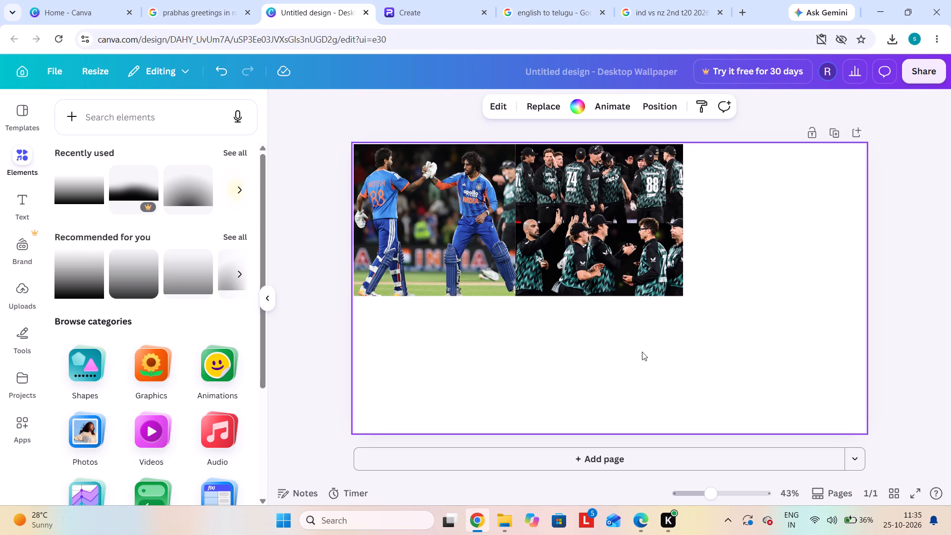
Find Cricket Addictor's picture of the two captains with the trophy in the ind vs nz image results and copy it.
{"action": "left_click", "coordinate": [212, 3]}
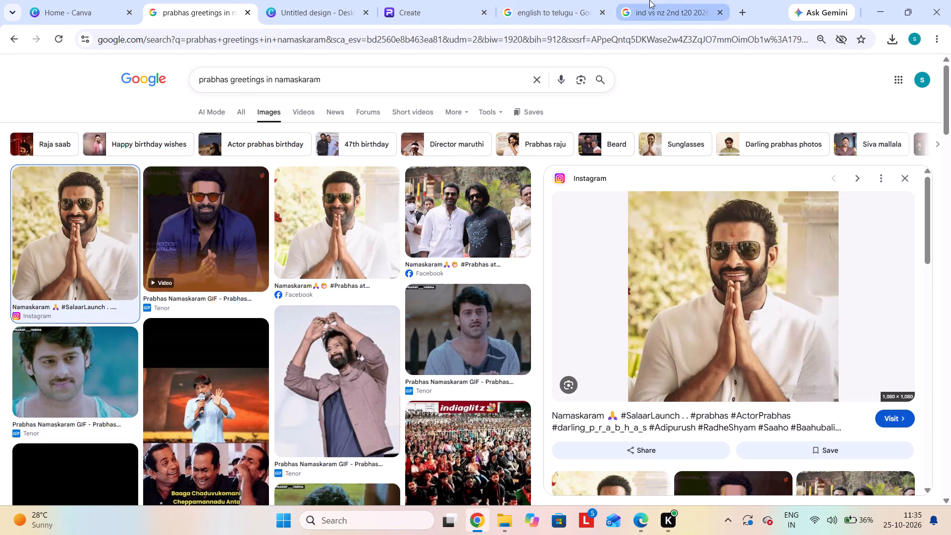
{"action": "left_click", "coordinate": [649, 0]}
{"action": "scroll", "coordinate": [403, 351], "scroll_direction": "up", "scroll_amount": 20}
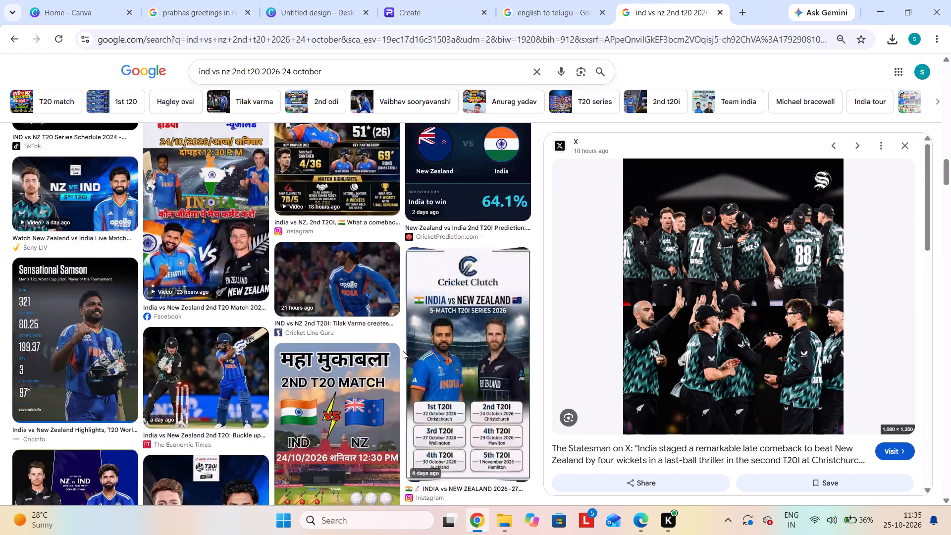
{"action": "scroll", "coordinate": [403, 351], "scroll_direction": "up", "scroll_amount": 10}
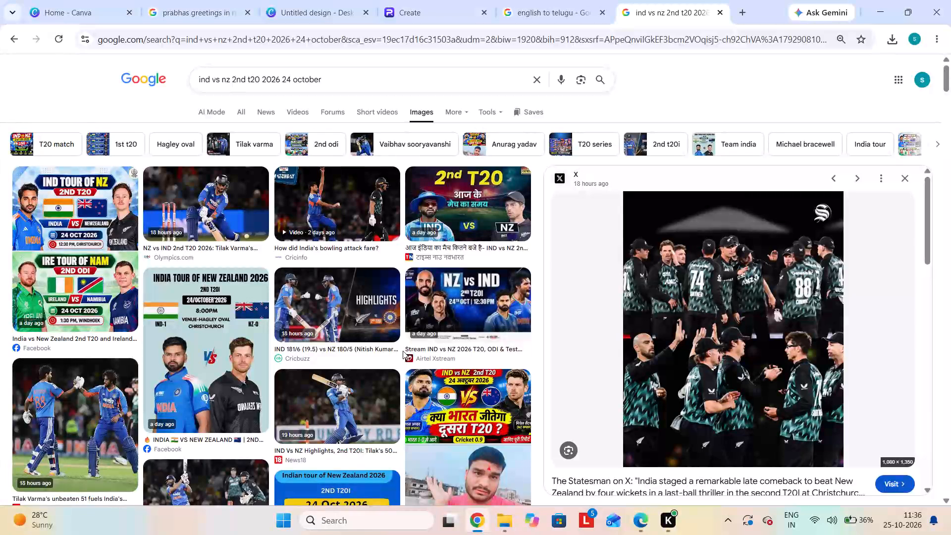
{"action": "scroll", "coordinate": [412, 368], "scroll_direction": "down", "scroll_amount": 8}
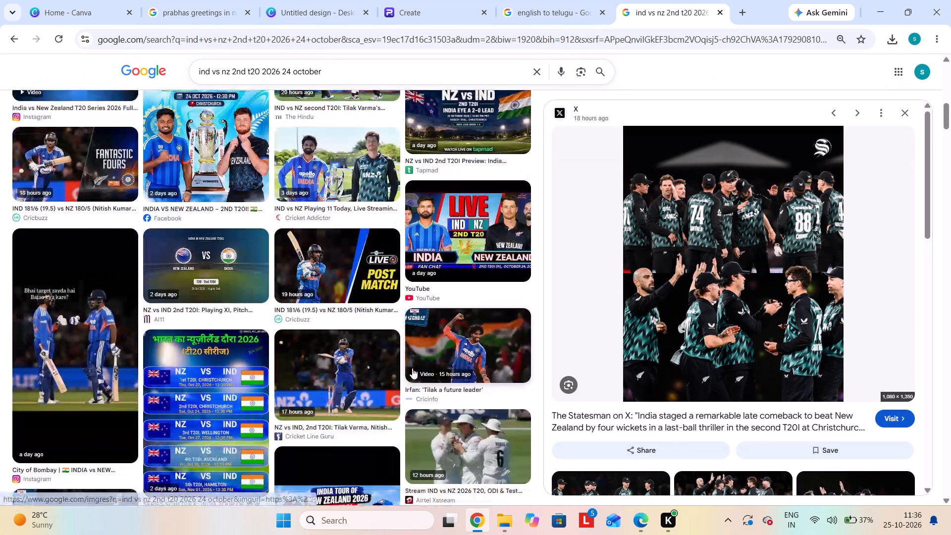
{"action": "scroll", "coordinate": [412, 368], "scroll_direction": "down", "scroll_amount": 2}
{"action": "left_click", "coordinate": [355, 187]}
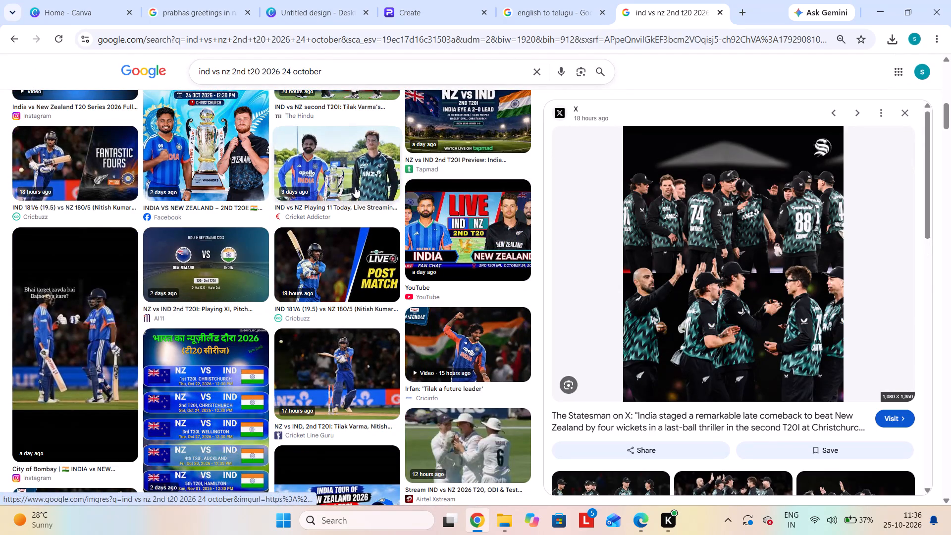
{"action": "right_click", "coordinate": [762, 243]}
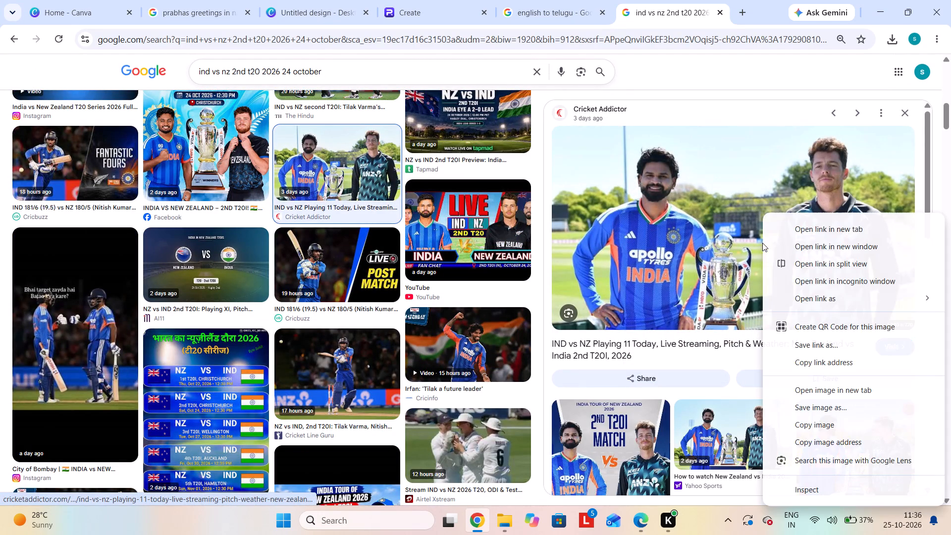
{"action": "left_click", "coordinate": [819, 420]}
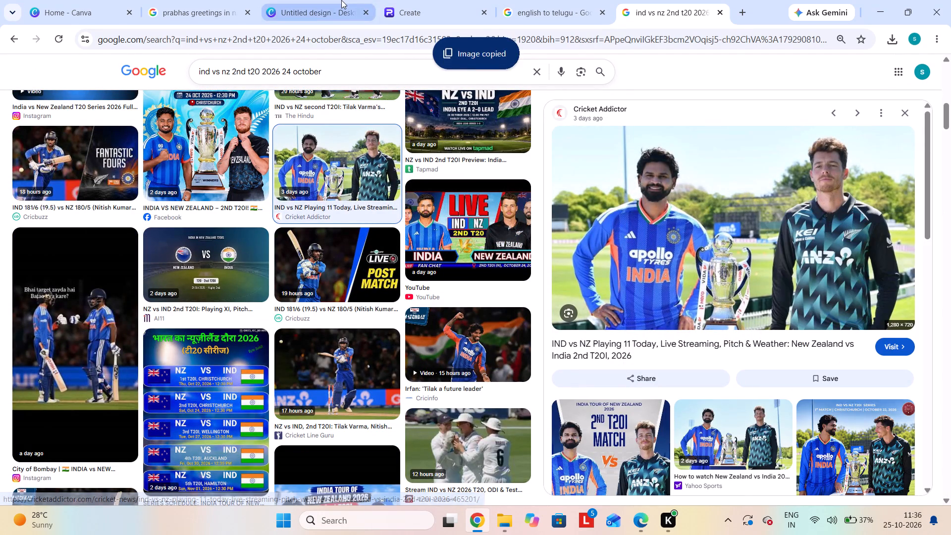
Paste the copied captains-with-trophy picture into the Untitled desktop wallpaper design in Canva.
{"action": "left_click", "coordinate": [341, 0]}
{"action": "left_click", "coordinate": [732, 371]}
{"action": "key", "text": "ctrl+v"}
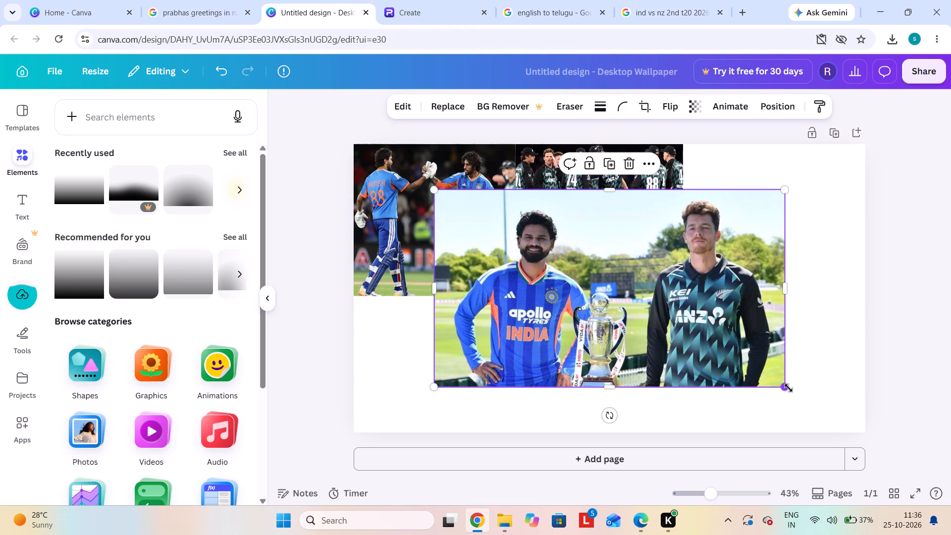
Shrink the captains picture proportionally and move it to the empty area right of the New Zealand team picture.
{"action": "left_click_drag", "start_coordinate": [789, 388], "coordinate": [734, 371]}
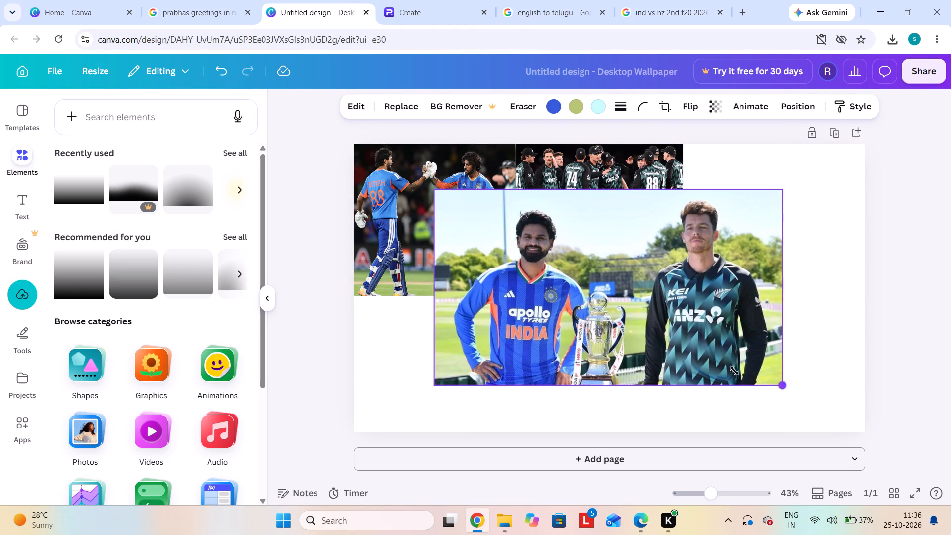
{"action": "left_click_drag", "start_coordinate": [734, 371], "coordinate": [664, 345]}
{"action": "left_click_drag", "start_coordinate": [576, 267], "coordinate": [807, 215]}
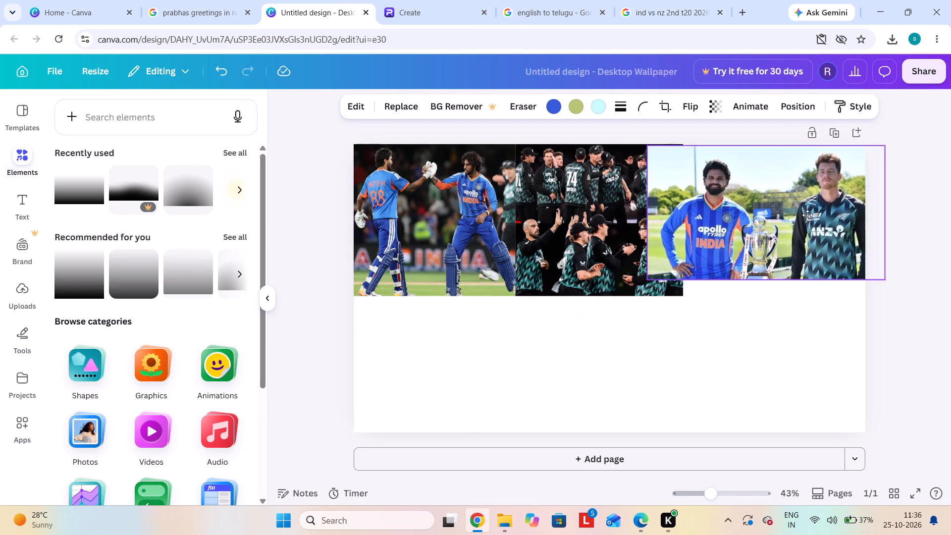
{"action": "left_click_drag", "start_coordinate": [807, 215], "coordinate": [832, 214]}
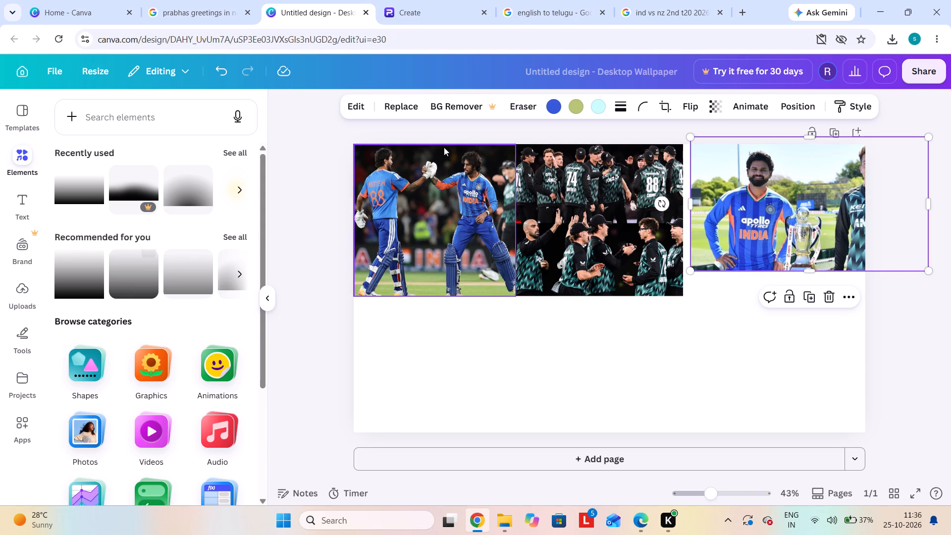
Crop the captains picture to a 1:1 ratio, shifting the image slightly left within the frame, and apply the crop.
{"action": "left_click", "coordinate": [665, 107]}
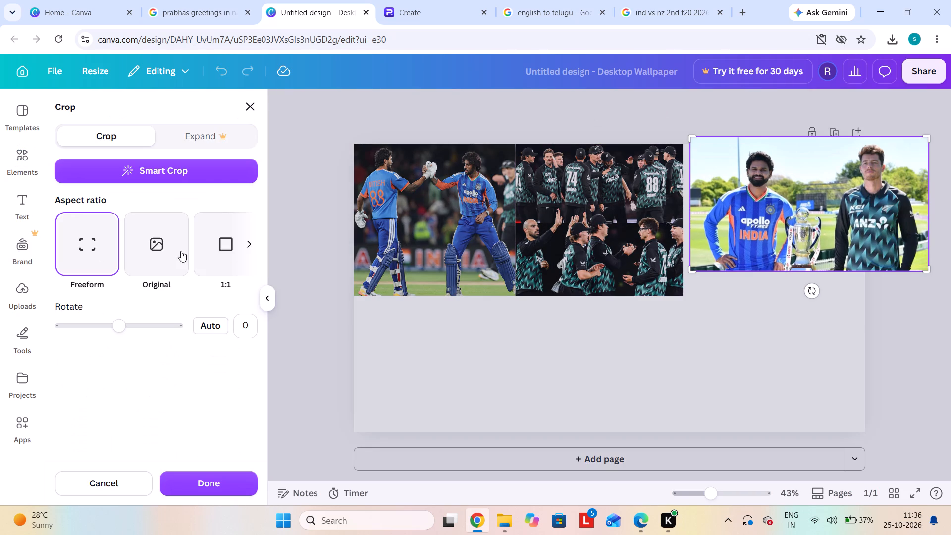
{"action": "left_click", "coordinate": [224, 247]}
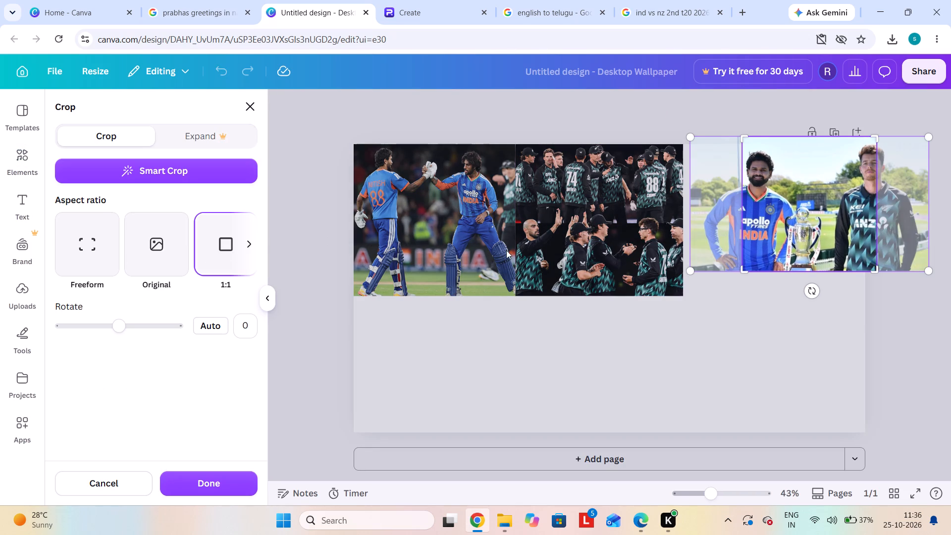
{"action": "left_click_drag", "start_coordinate": [841, 185], "coordinate": [847, 190]}
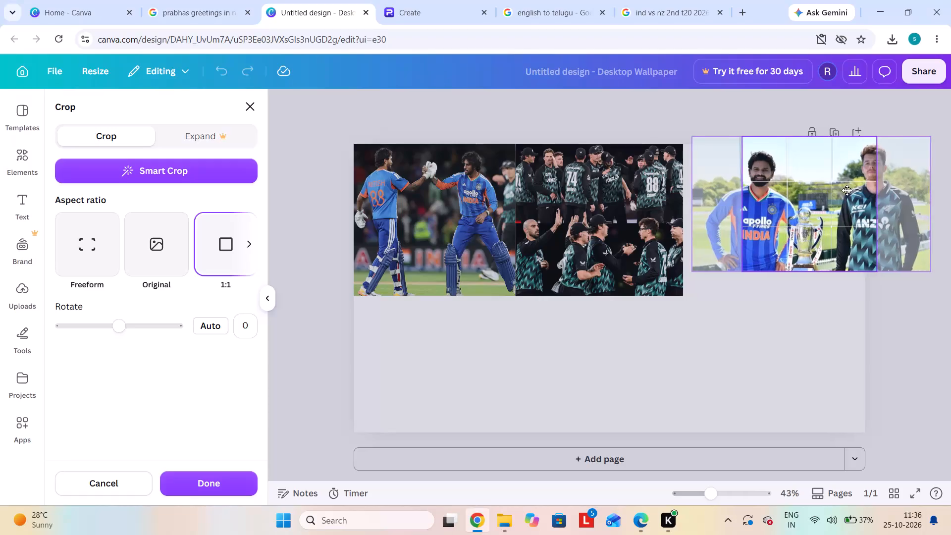
{"action": "left_click_drag", "start_coordinate": [847, 190], "coordinate": [842, 193]}
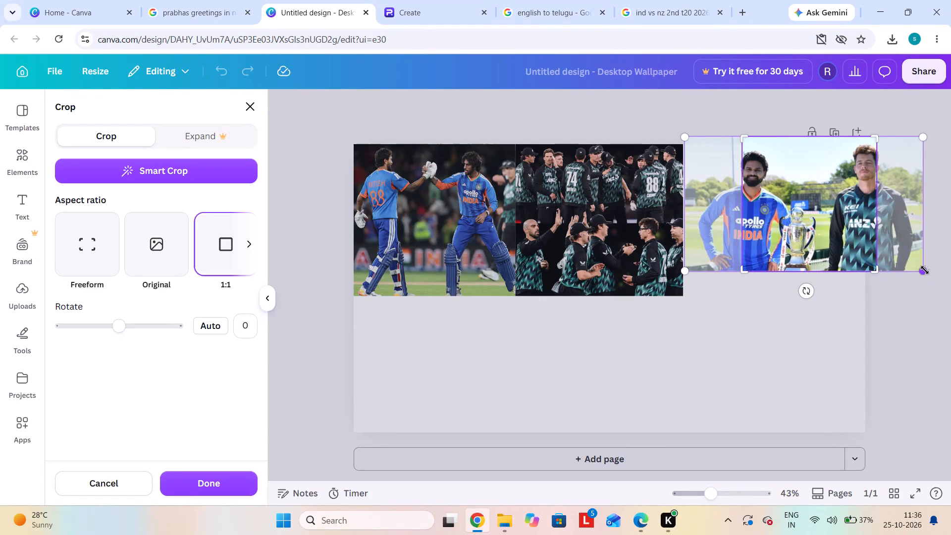
{"action": "left_click_drag", "start_coordinate": [925, 270], "coordinate": [905, 270]}
{"action": "left_click_drag", "start_coordinate": [819, 241], "coordinate": [828, 261]}
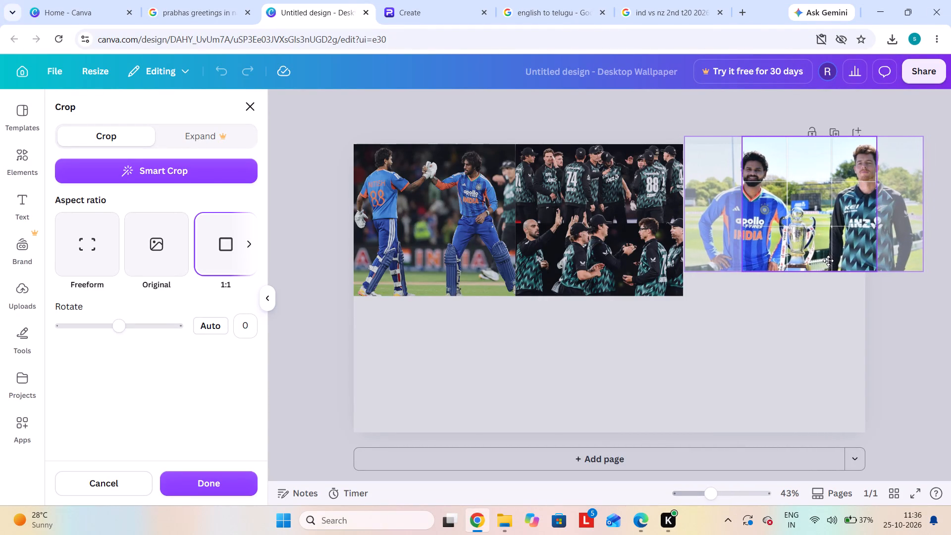
{"action": "left_click_drag", "start_coordinate": [828, 261], "coordinate": [828, 261]}
{"action": "left_click", "coordinate": [760, 325]}
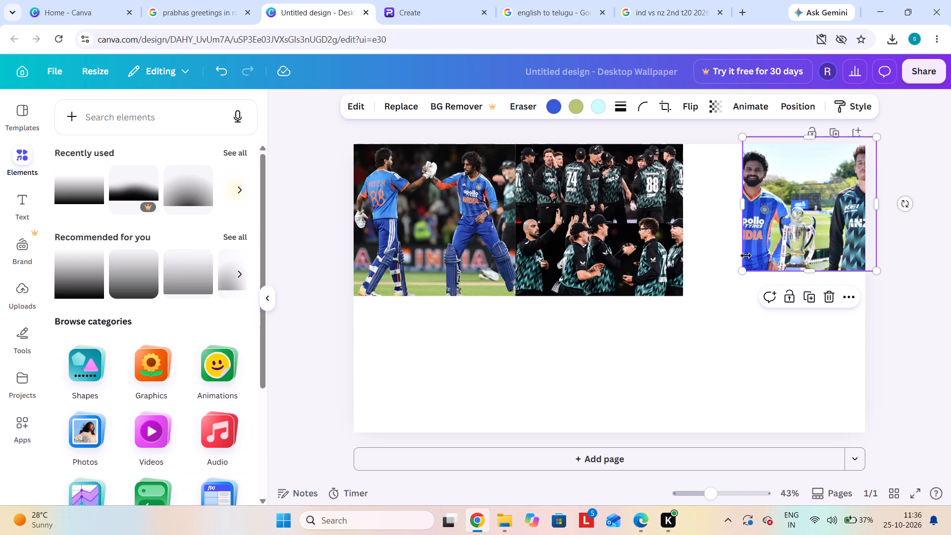
Move the captains picture to the page's top edge, directly against the right side of the New Zealand team picture.
{"action": "left_click_drag", "start_coordinate": [835, 226], "coordinate": [778, 238]}
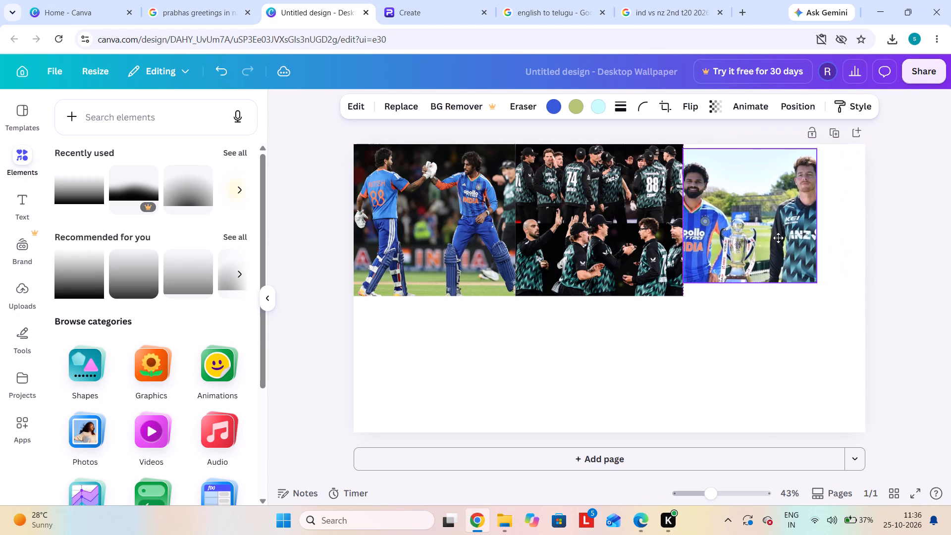
{"action": "left_click_drag", "start_coordinate": [778, 238], "coordinate": [778, 236]}
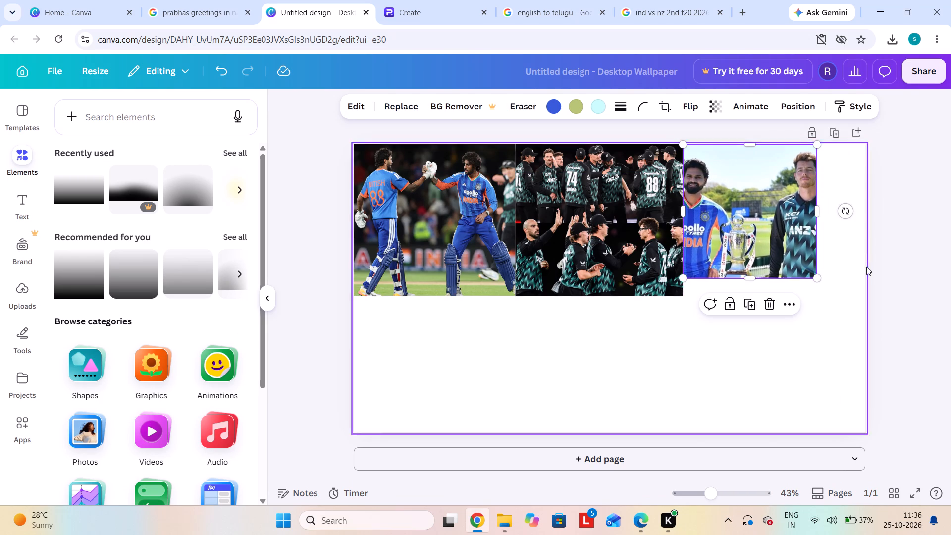
Enlarge the captains picture to match the row's height and widen it to the page's right edge, 684 by 570.
{"action": "left_click_drag", "start_coordinate": [817, 279], "coordinate": [859, 283]}
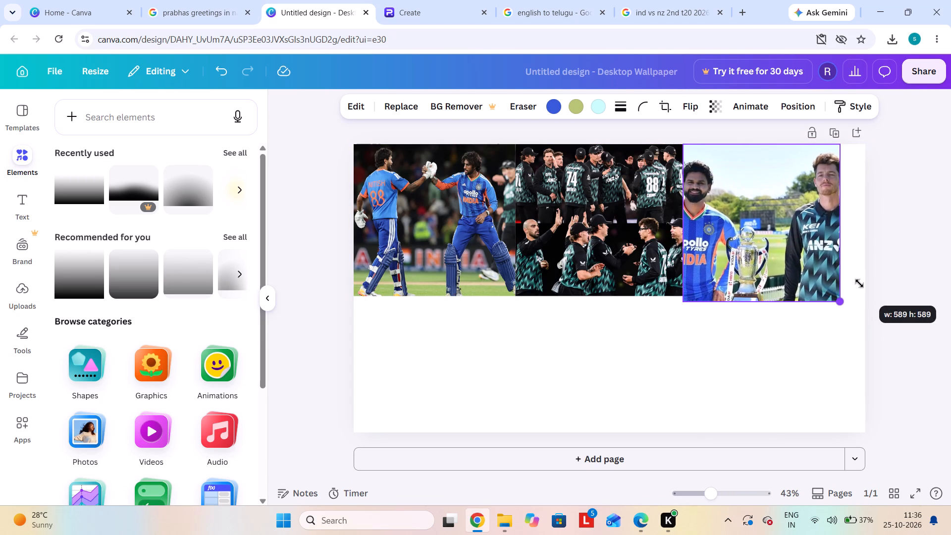
{"action": "left_click_drag", "start_coordinate": [859, 283], "coordinate": [851, 279]}
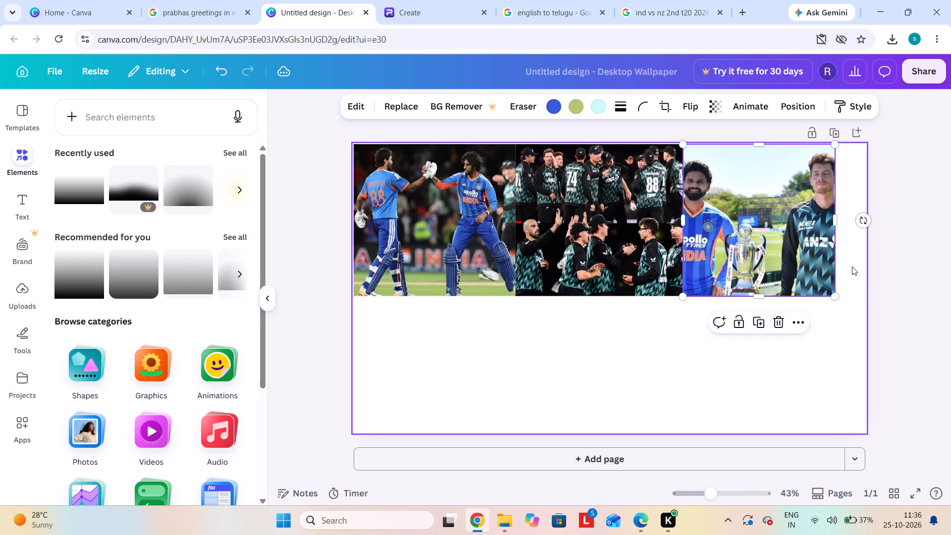
{"action": "left_click_drag", "start_coordinate": [832, 222], "coordinate": [858, 226]}
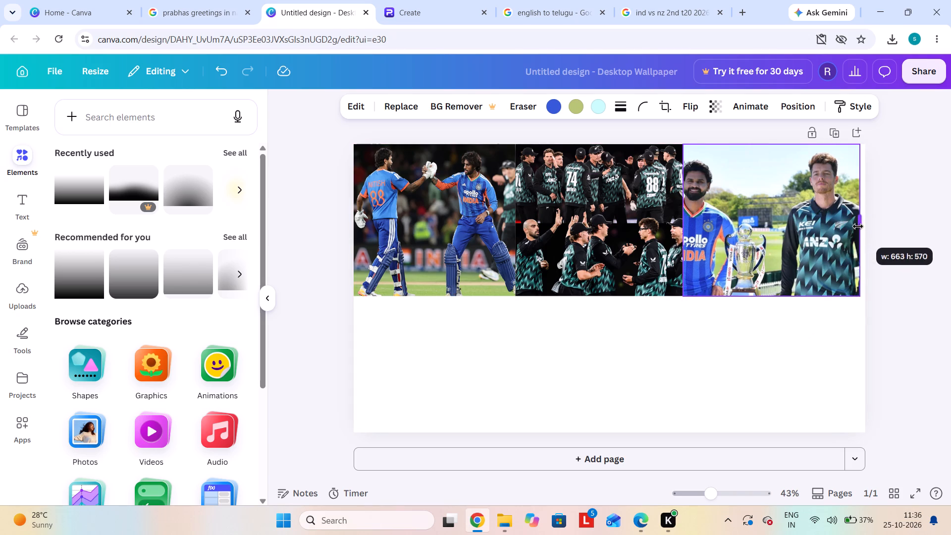
{"action": "left_click_drag", "start_coordinate": [858, 226], "coordinate": [859, 228]}
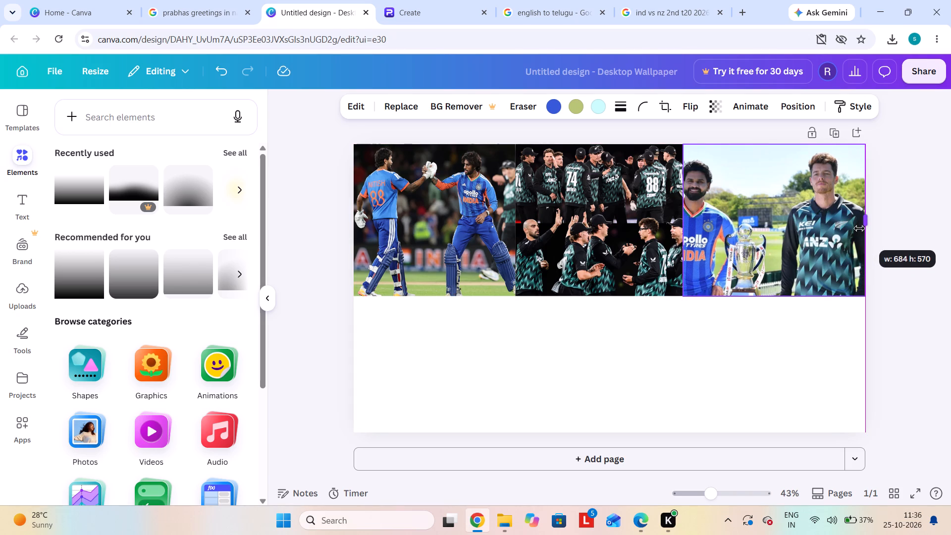
Narrow the captains picture, shift it flush with the page's right edge, and extend its left side back to the New Zealand team picture.
{"action": "left_click_drag", "start_coordinate": [859, 228], "coordinate": [852, 239]}
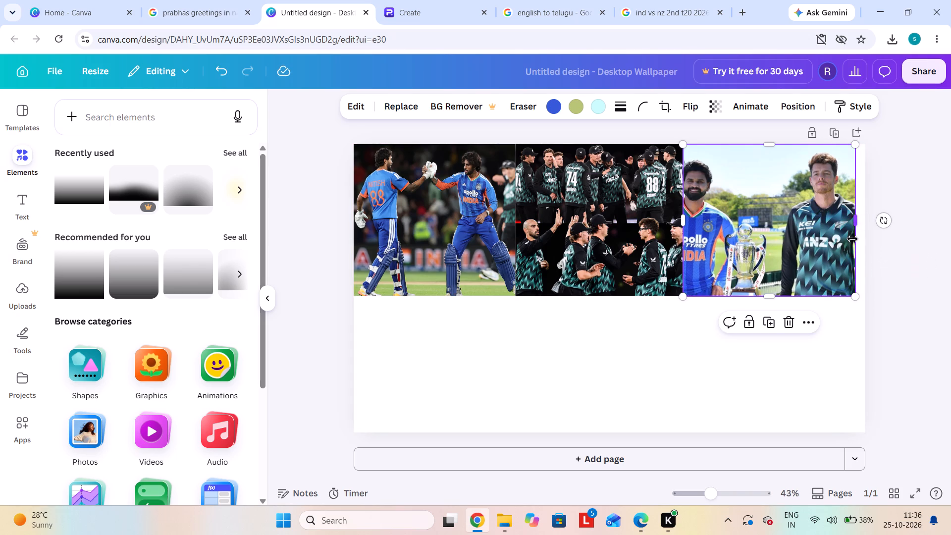
{"action": "left_click_drag", "start_coordinate": [781, 223], "coordinate": [792, 224]}
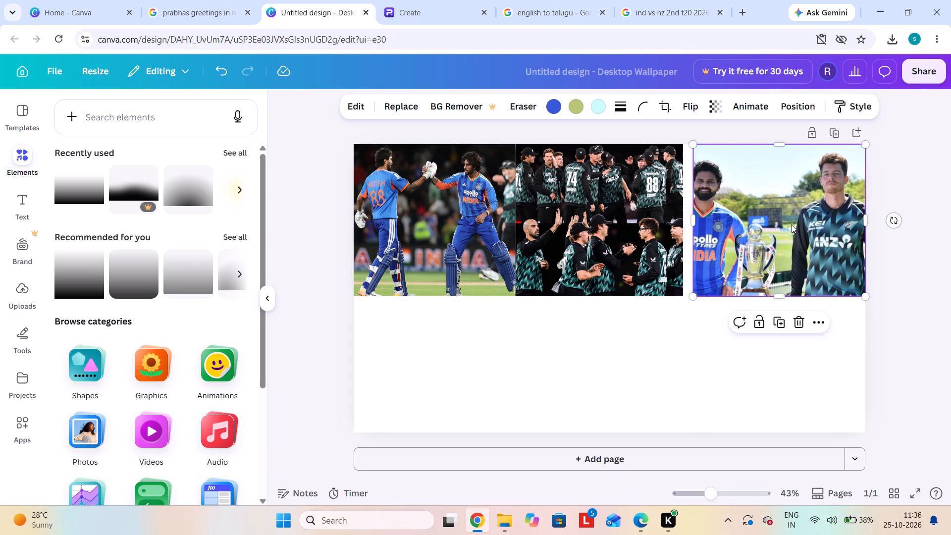
{"action": "left_click_drag", "start_coordinate": [696, 221], "coordinate": [693, 221]}
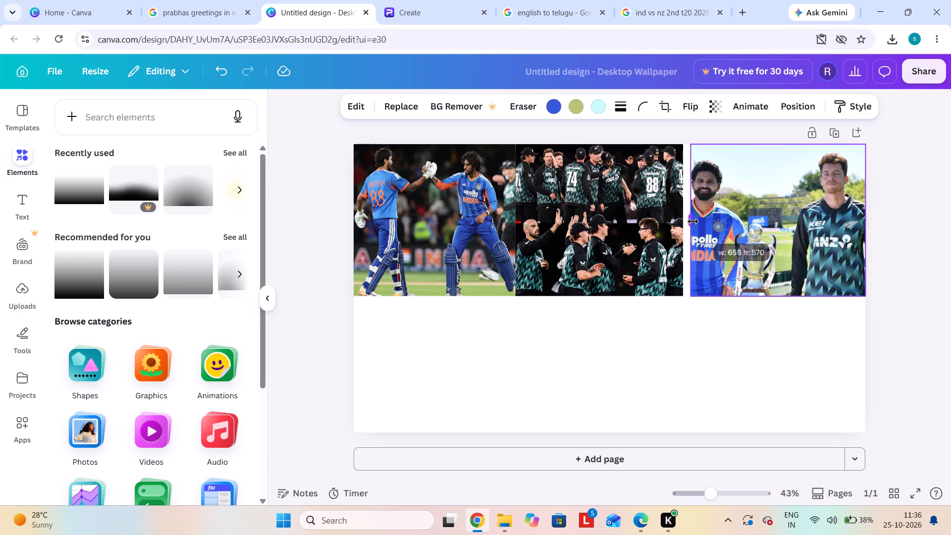
{"action": "left_click_drag", "start_coordinate": [693, 221], "coordinate": [689, 223]}
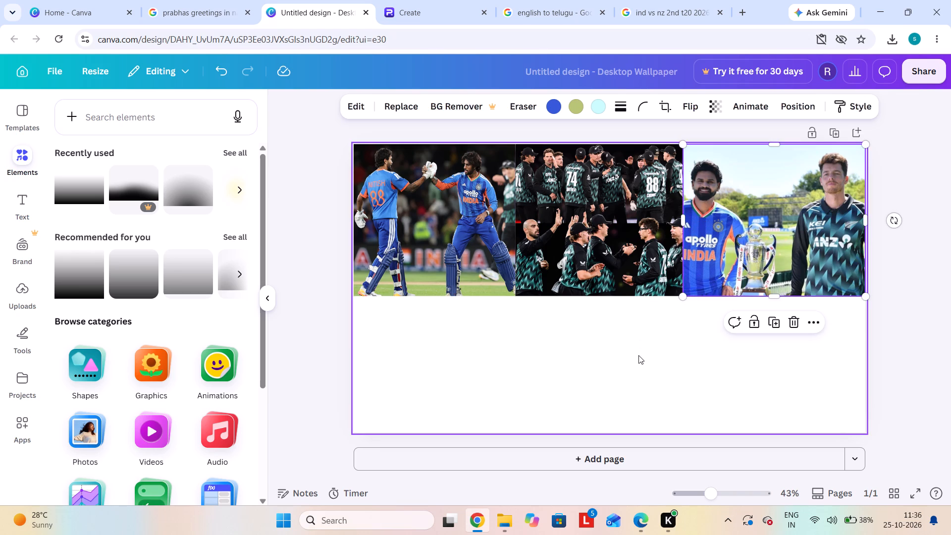
{"action": "left_click", "coordinate": [638, 355]}
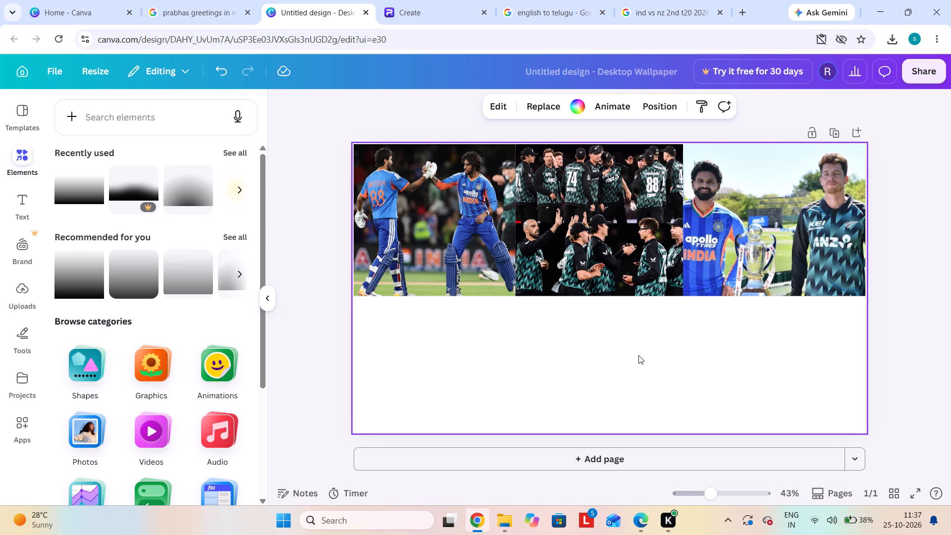
{"action": "left_click_drag", "start_coordinate": [638, 355], "coordinate": [534, 357]}
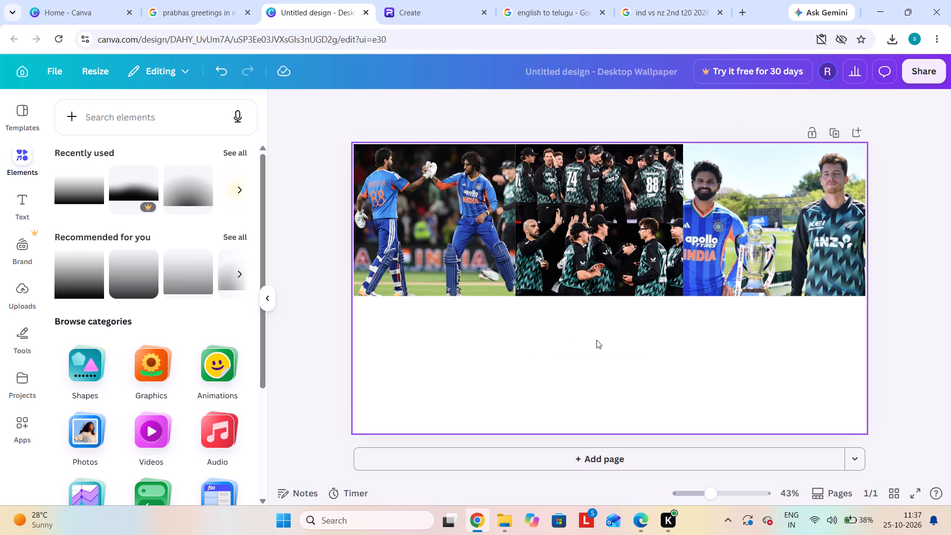
Switch to the English-to-Telugu Google translation page, convert "telugu kurrollu adharakottaru" to Telugu script, and copy the Telugu result.
{"action": "left_click", "coordinate": [408, 0]}
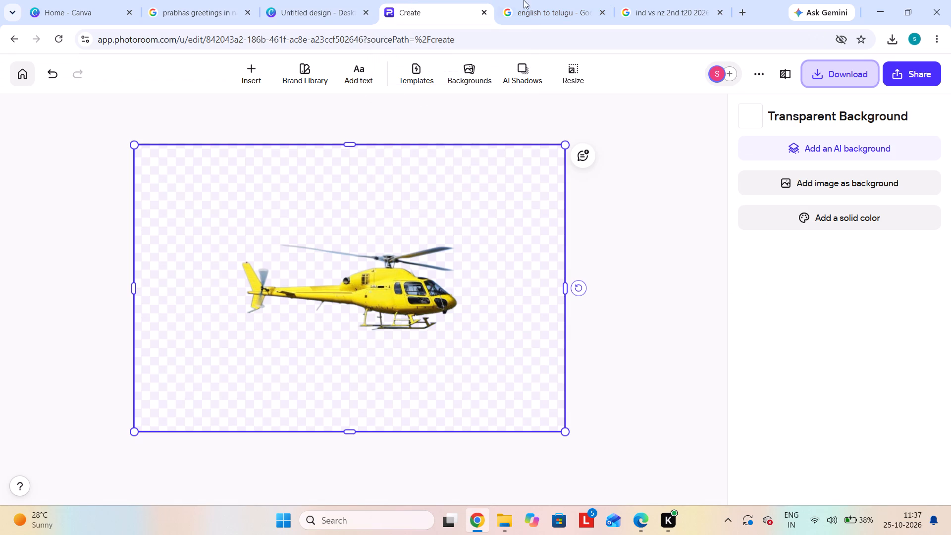
{"action": "left_click", "coordinate": [668, 6]}
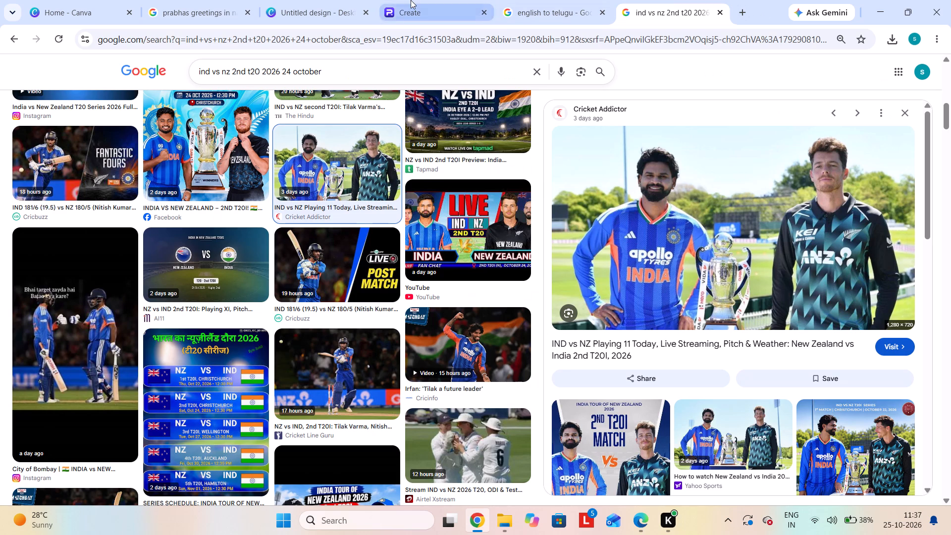
{"action": "left_click", "coordinate": [411, 0]}
{"action": "left_click", "coordinate": [540, 0]}
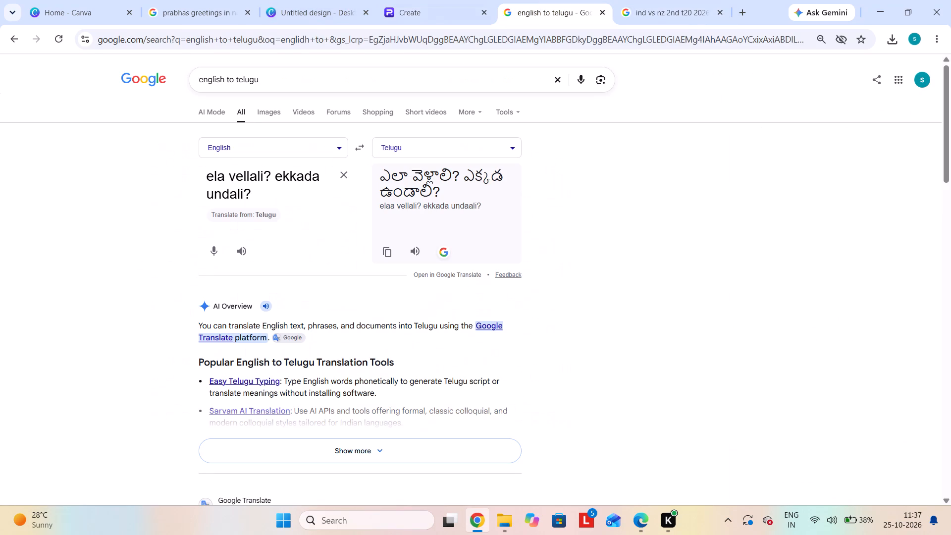
{"action": "left_click", "coordinate": [344, 175]}
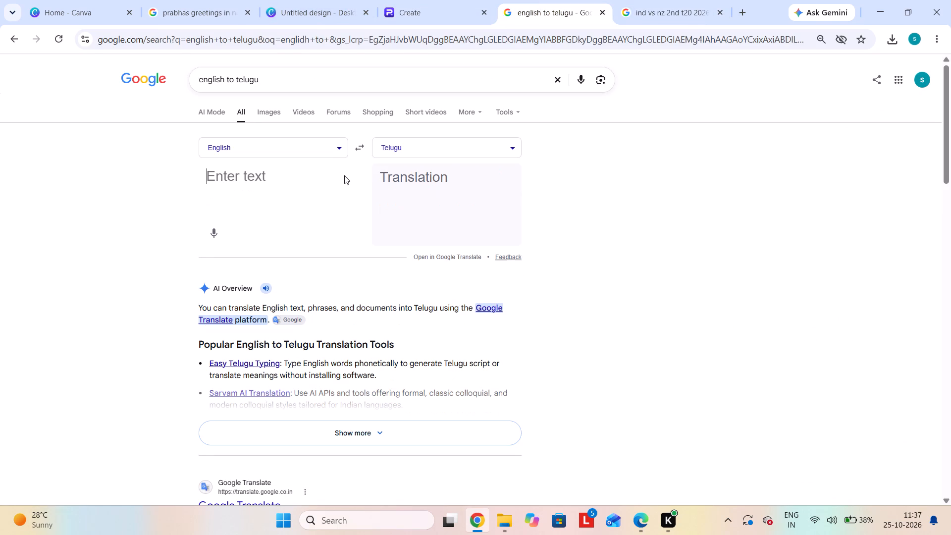
{"action": "type", "text": "telugu kurrollu"}
{"action": "key", "text": "space"}
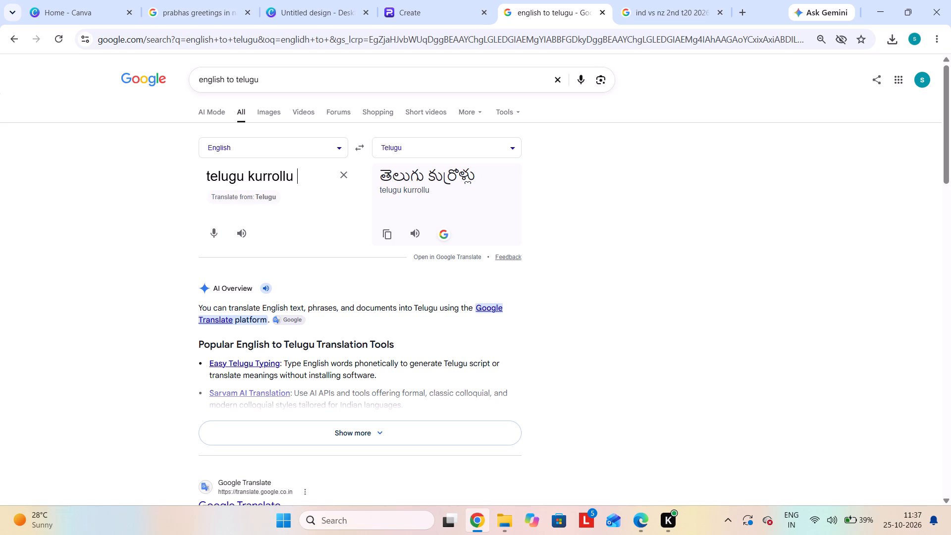
{"action": "key", "text": "a"}
{"action": "type", "text": "dhara"}
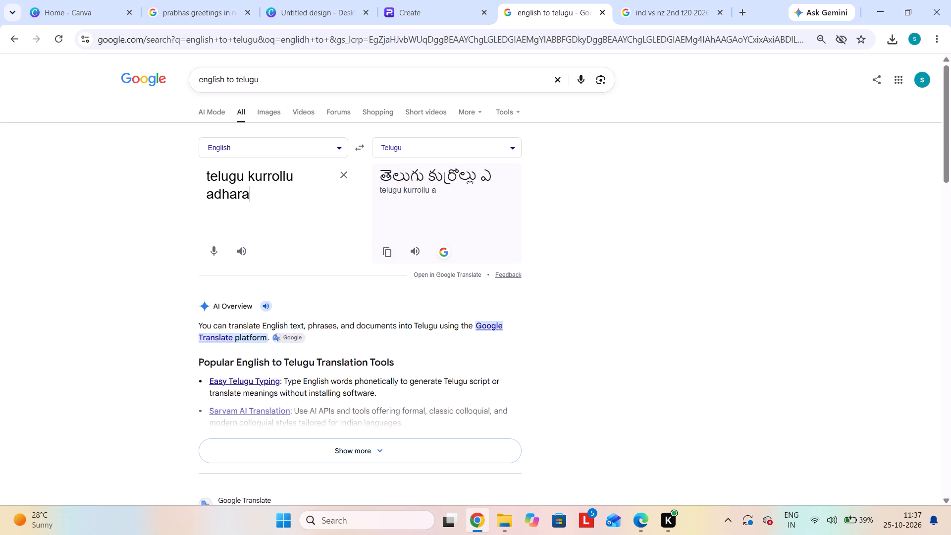
{"action": "type", "text": "kottaru"}
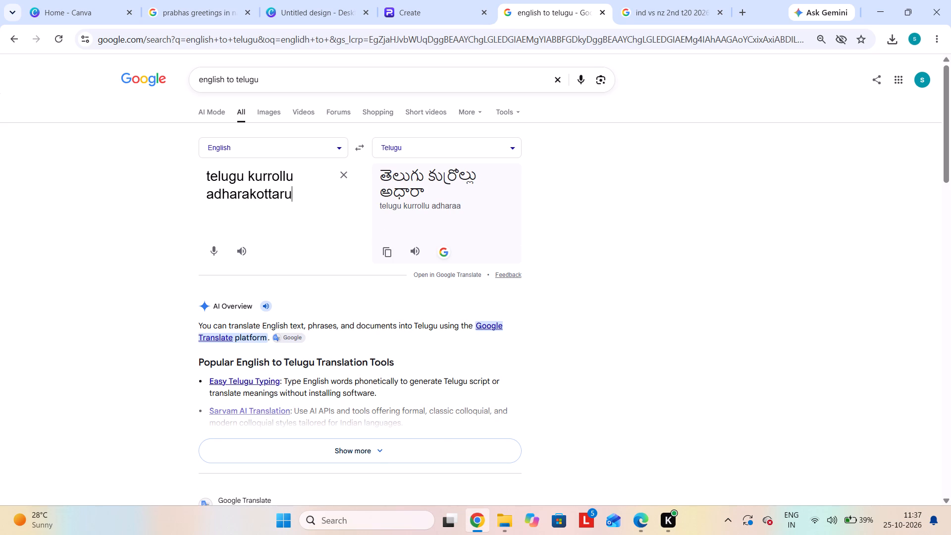
{"action": "key", "text": "Left"}
{"action": "key", "text": "Left"}
{"action": "key", "text": "Left"}
{"action": "key", "text": "Left"}
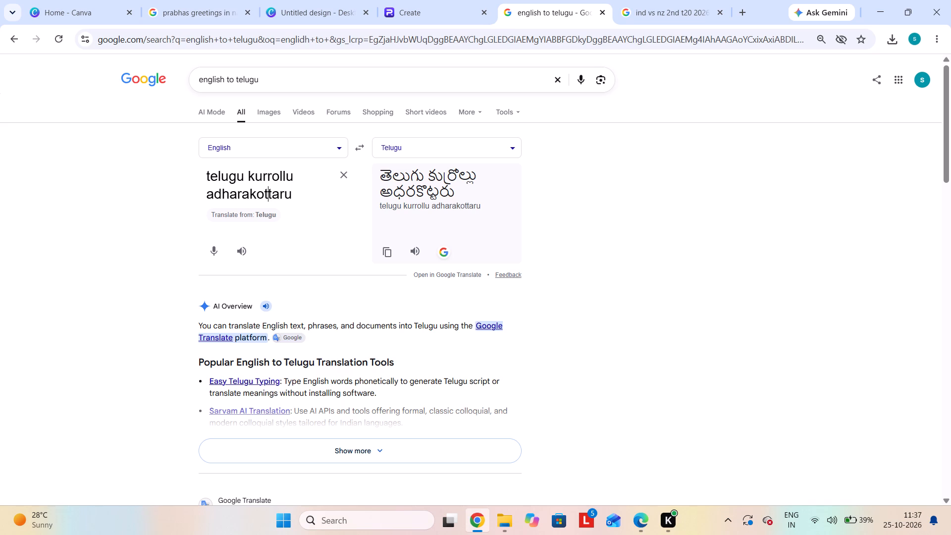
{"action": "key", "text": "Left"}
{"action": "left_click", "coordinate": [386, 248]}
Return to the Canva design and add a text box containing the copied Telugu phrase.
{"action": "left_click", "coordinate": [285, 0]}
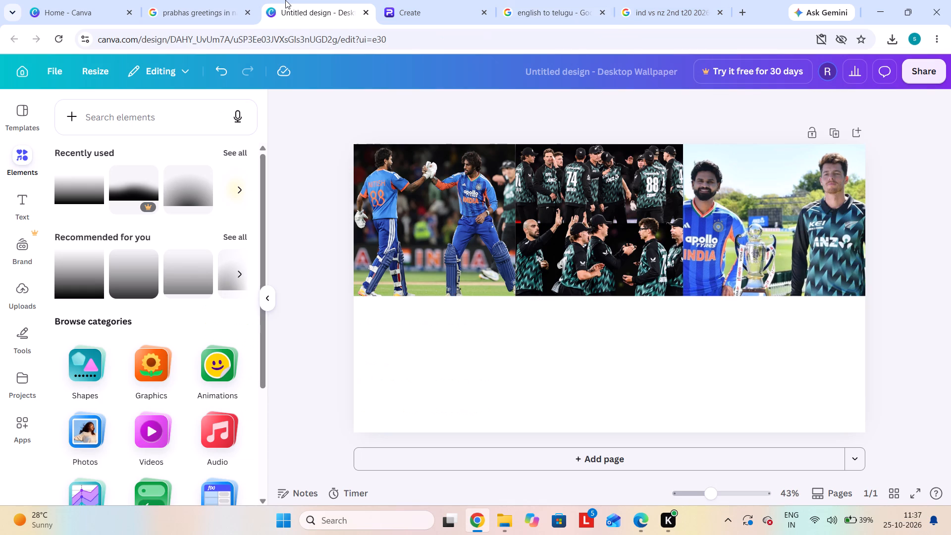
{"action": "left_click", "coordinate": [25, 205]}
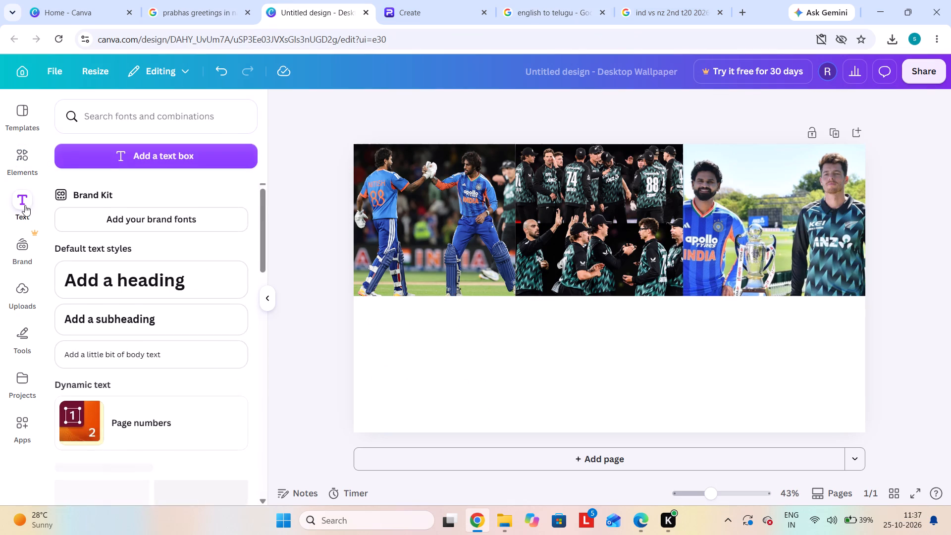
{"action": "left_click", "coordinate": [158, 154]}
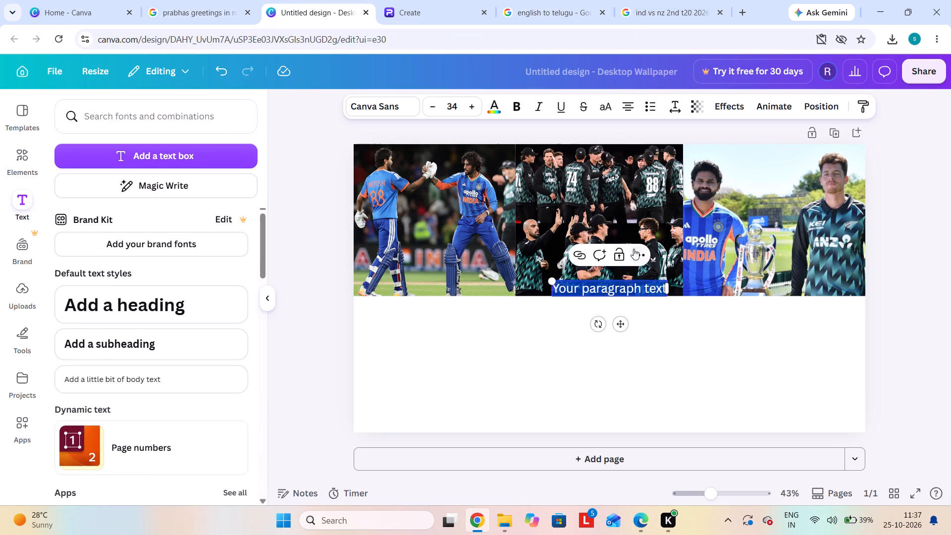
{"action": "key", "text": "ctrl+v"}
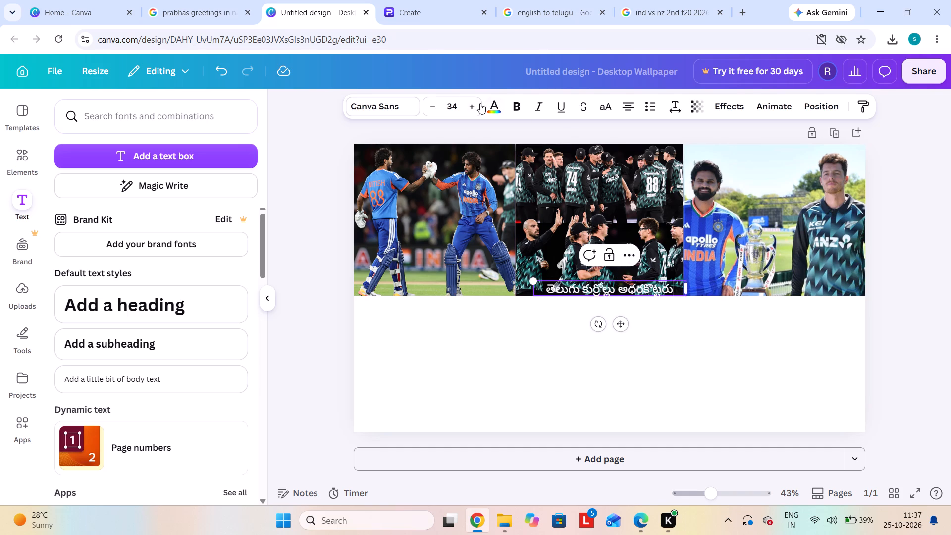
Set the Telugu phrase's font size to 210.
{"action": "left_click", "coordinate": [456, 106]}
{"action": "type", "text": "75"}
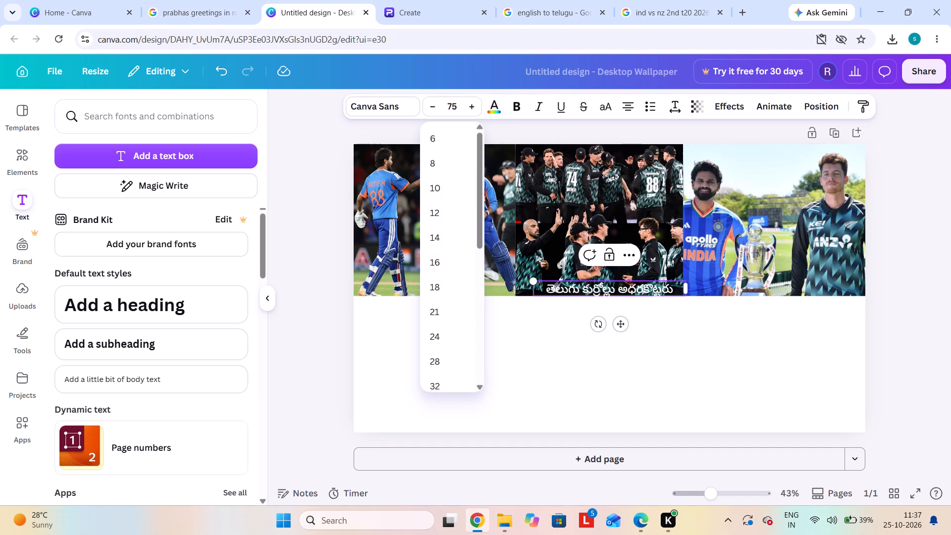
{"action": "key", "text": "BackSpace"}
{"action": "key", "text": "BackSpace"}
{"action": "type", "text": "210"}
{"action": "left_click", "coordinate": [529, 323]}
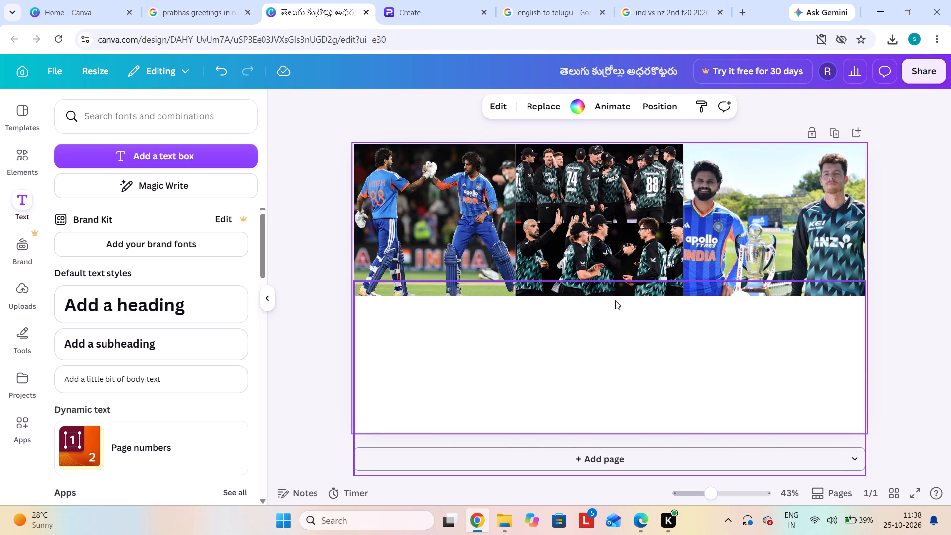
{"action": "left_click", "coordinate": [620, 279]}
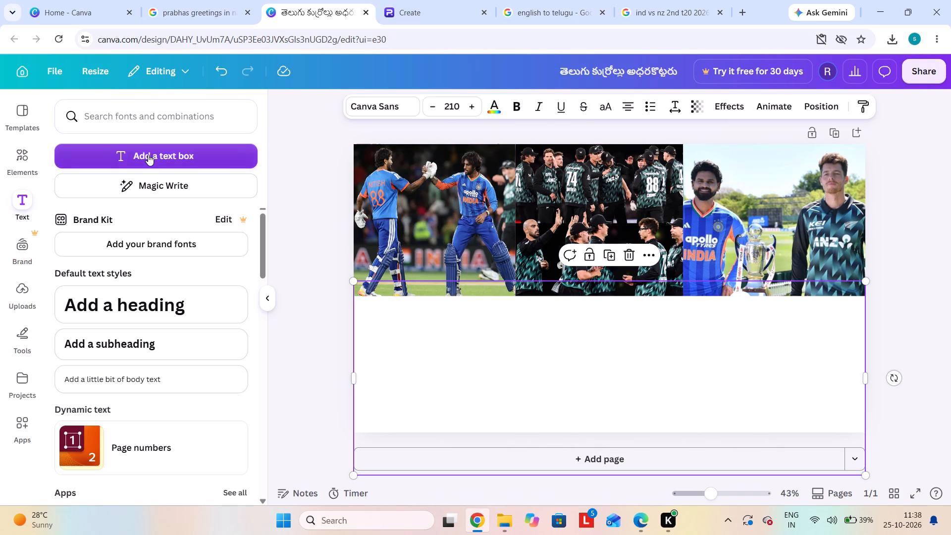
Add another text box with the copied Telugu phrase and set its font size to 210.
{"action": "left_click", "coordinate": [148, 155]}
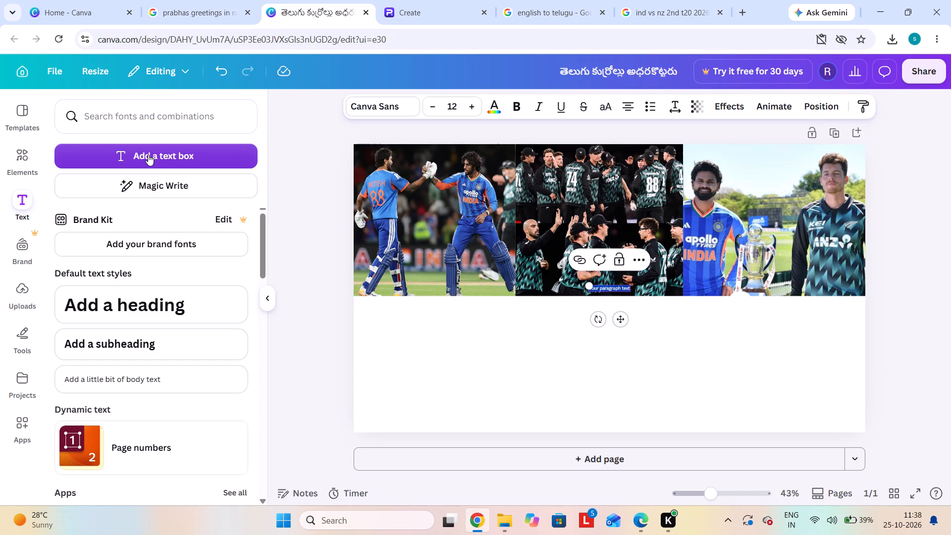
{"action": "key", "text": "ctrl+v"}
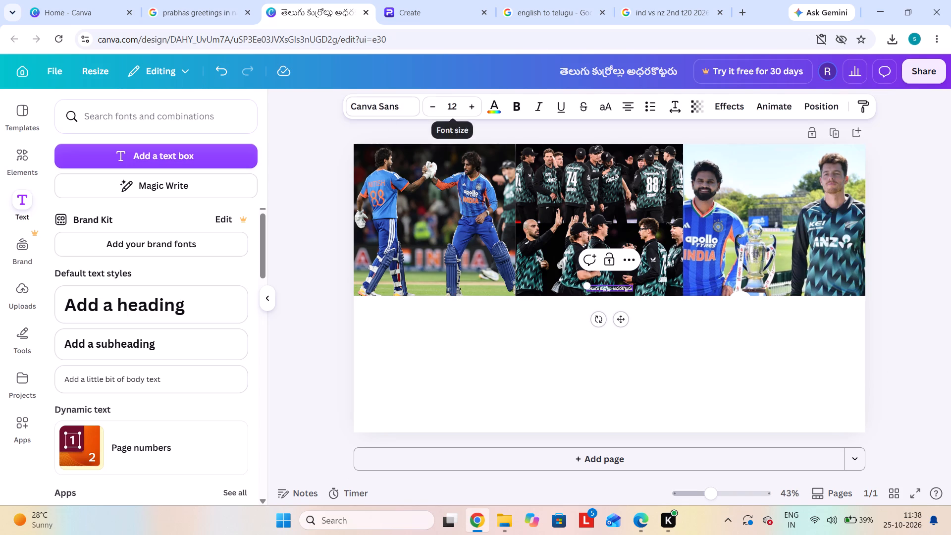
{"action": "left_click", "coordinate": [452, 106]}
{"action": "type", "text": "21"}
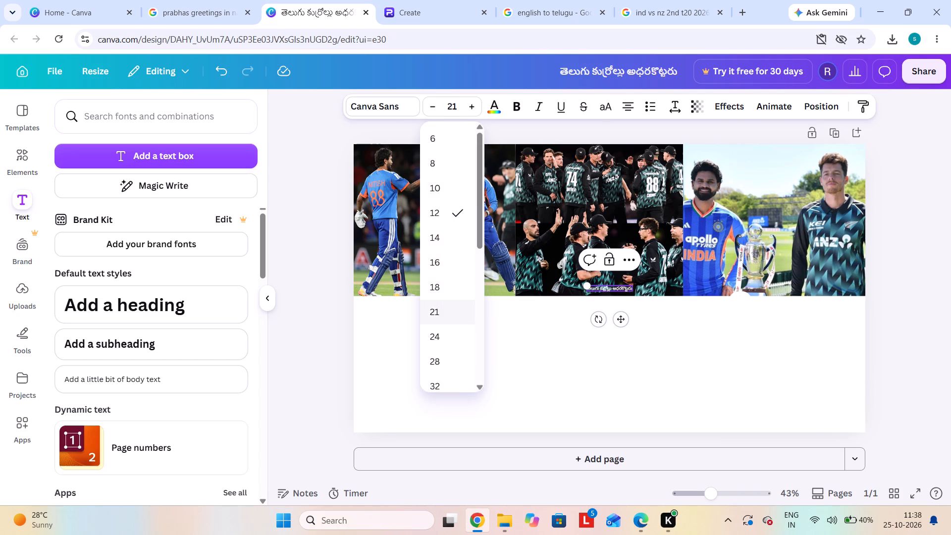
{"action": "key", "text": "0"}
{"action": "key", "text": "Return"}
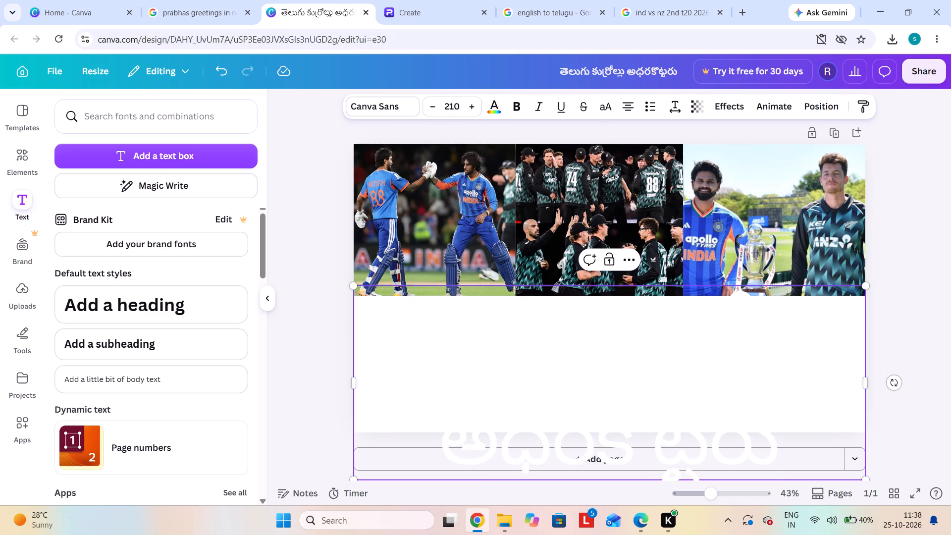
Move the Telugu text box up so its first line lies across the row of pictures.
{"action": "left_click_drag", "start_coordinate": [701, 385], "coordinate": [704, 294]}
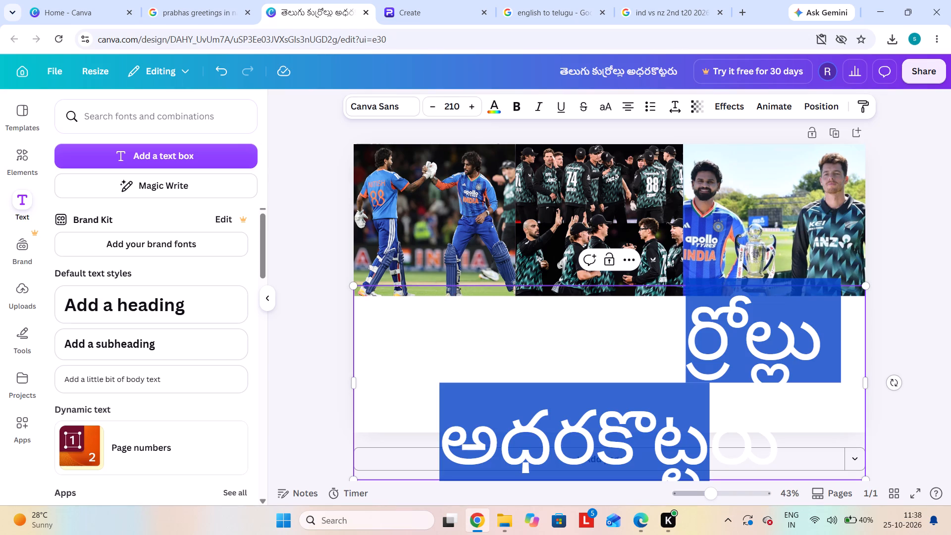
{"action": "left_click_drag", "start_coordinate": [704, 294], "coordinate": [704, 293]}
{"action": "left_click", "coordinate": [607, 350]}
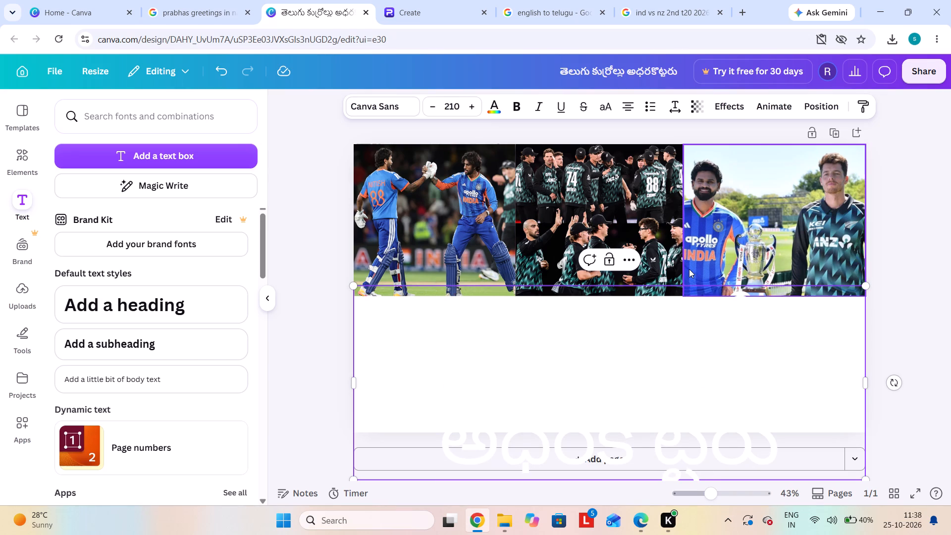
{"action": "left_click_drag", "start_coordinate": [674, 285], "coordinate": [665, 233]}
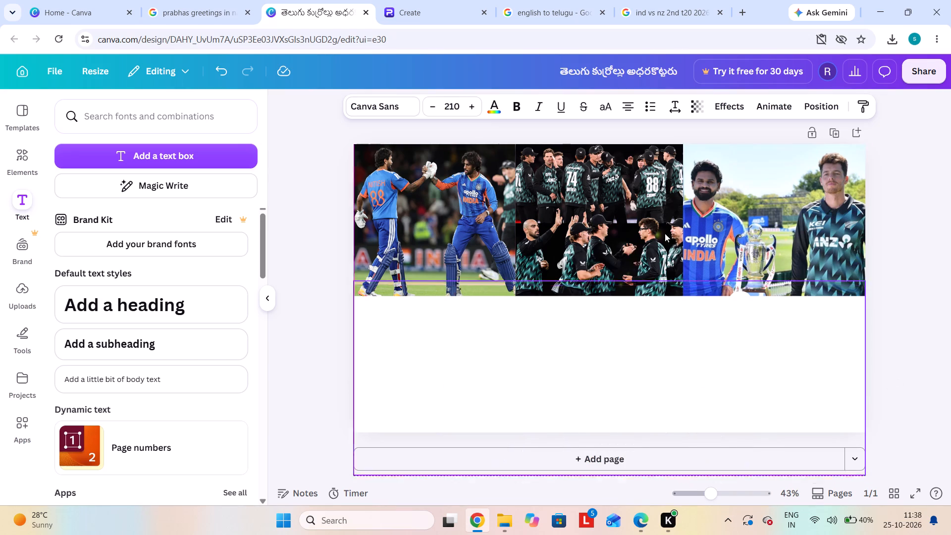
{"action": "left_click_drag", "start_coordinate": [665, 233], "coordinate": [670, 182]}
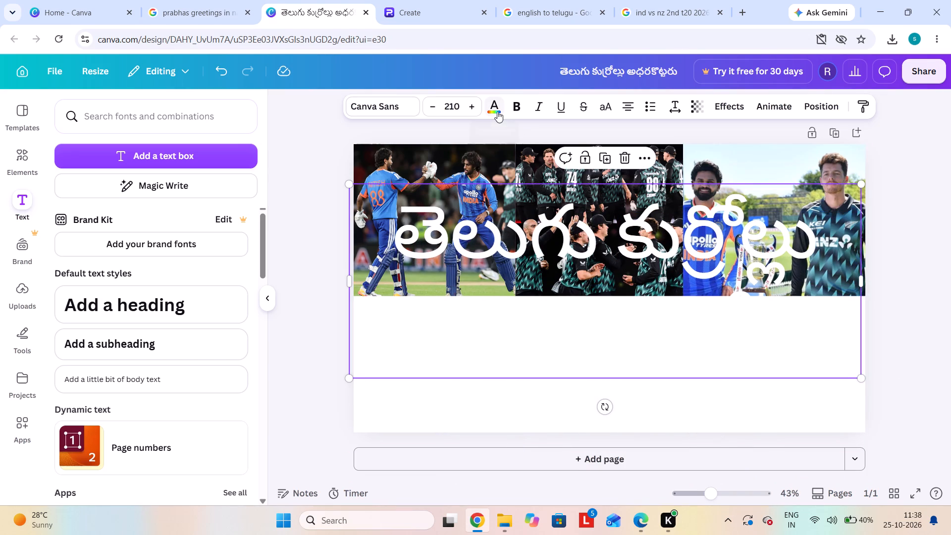
Colour the Telugu text with the yellow from the brand colour palette.
{"action": "left_click", "coordinate": [497, 111]}
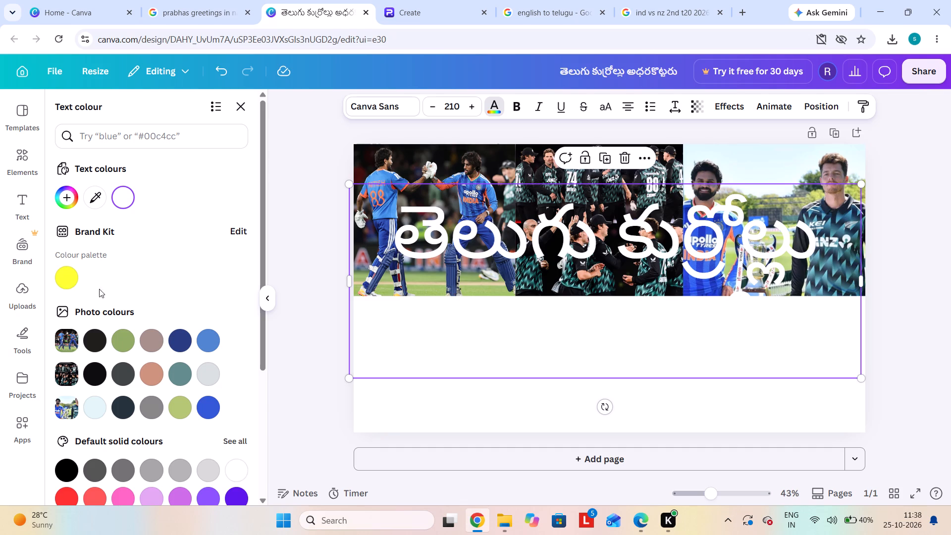
{"action": "left_click", "coordinate": [67, 272]}
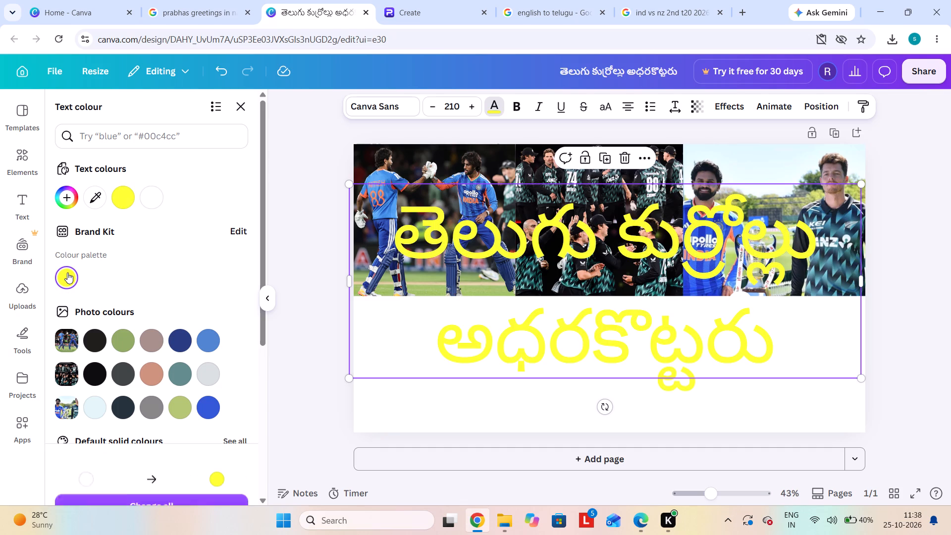
{"action": "left_click", "coordinate": [128, 196]}
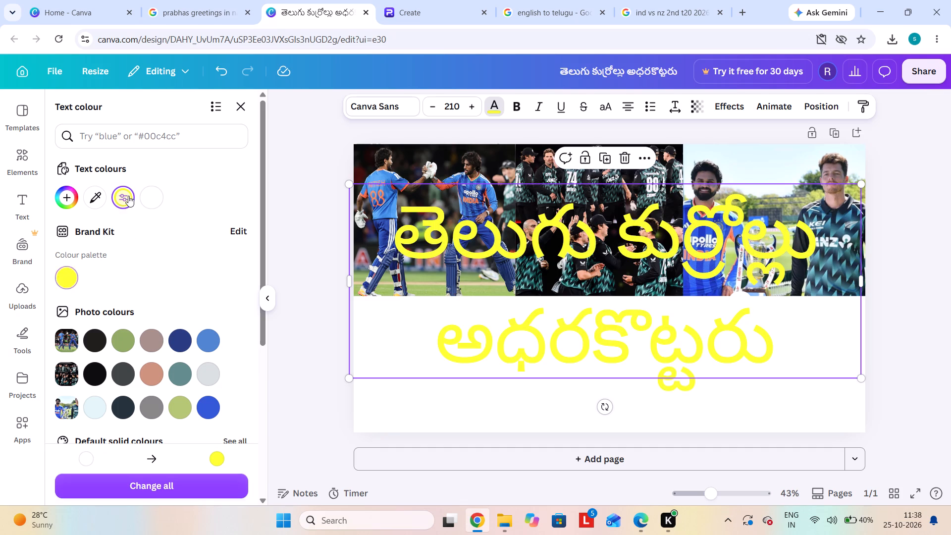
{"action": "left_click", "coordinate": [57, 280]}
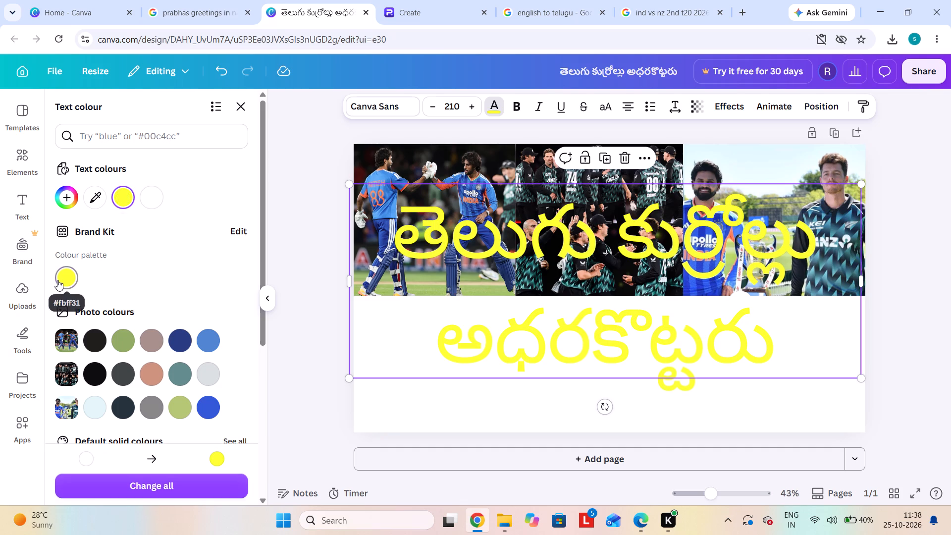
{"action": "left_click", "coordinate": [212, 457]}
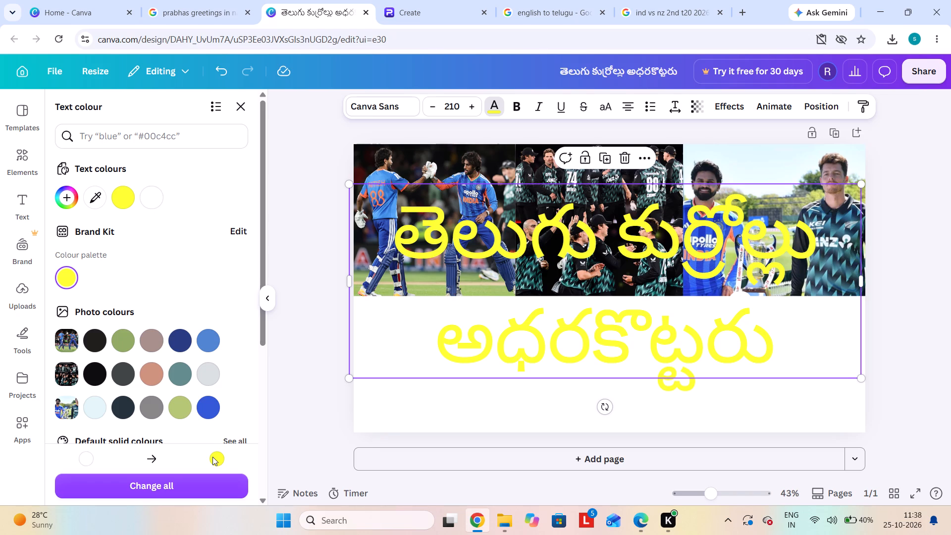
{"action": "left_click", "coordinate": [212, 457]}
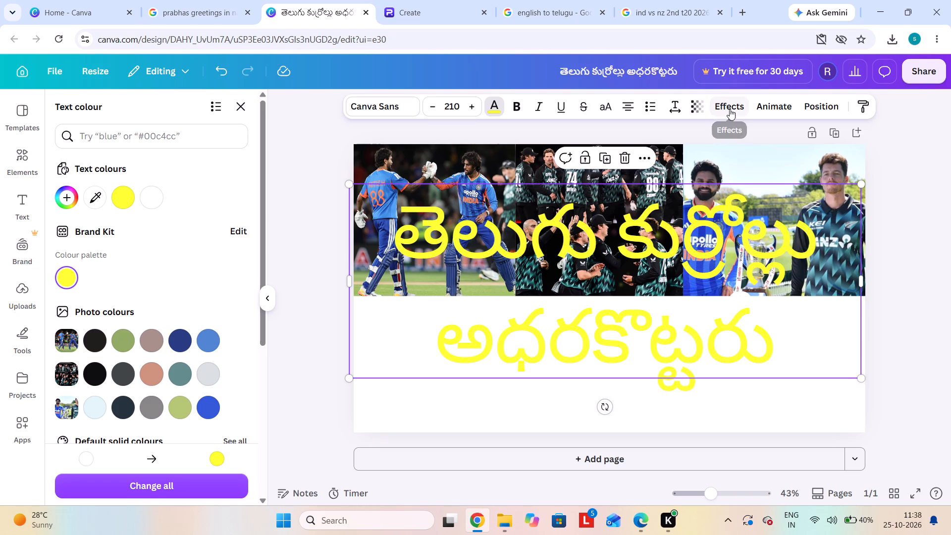
Apply the 70s text effect to the yellow Telugu phrase.
{"action": "left_click", "coordinate": [730, 109]}
{"action": "scroll", "coordinate": [149, 296], "scroll_direction": "down", "scroll_amount": 6}
{"action": "scroll", "coordinate": [149, 296], "scroll_direction": "up", "scroll_amount": 1}
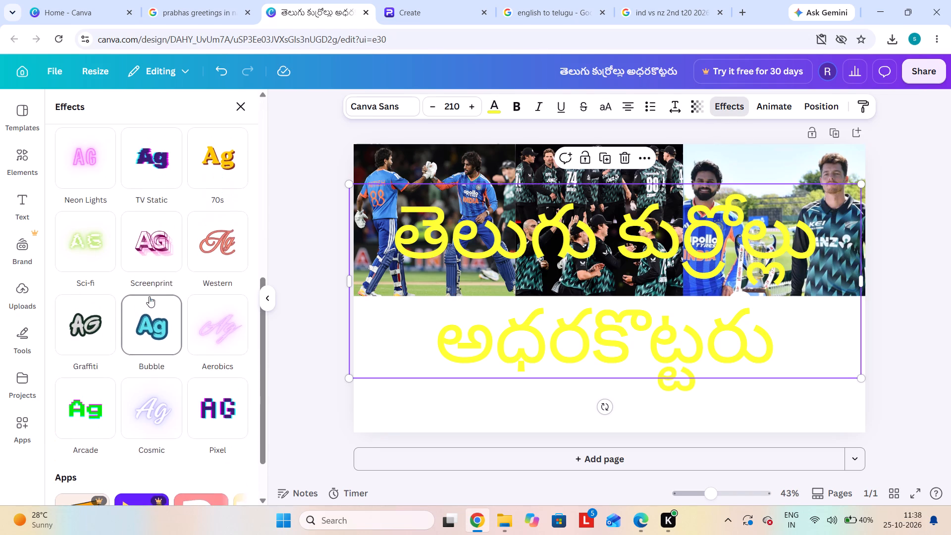
{"action": "left_click", "coordinate": [218, 185]}
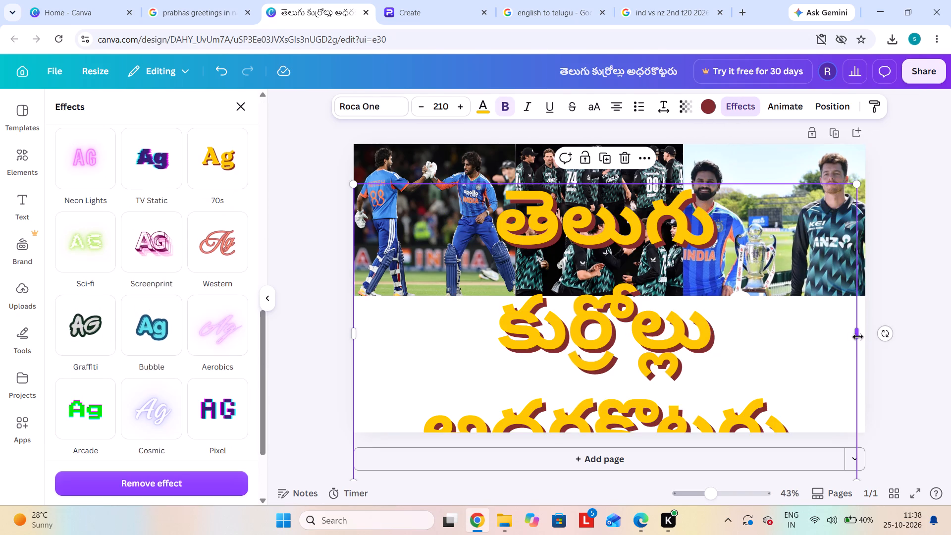
Widen the Telugu text box to about 2,236, scale its text down to size 138 and bring it back over the pictures.
{"action": "left_click_drag", "start_coordinate": [858, 337], "coordinate": [950, 249]}
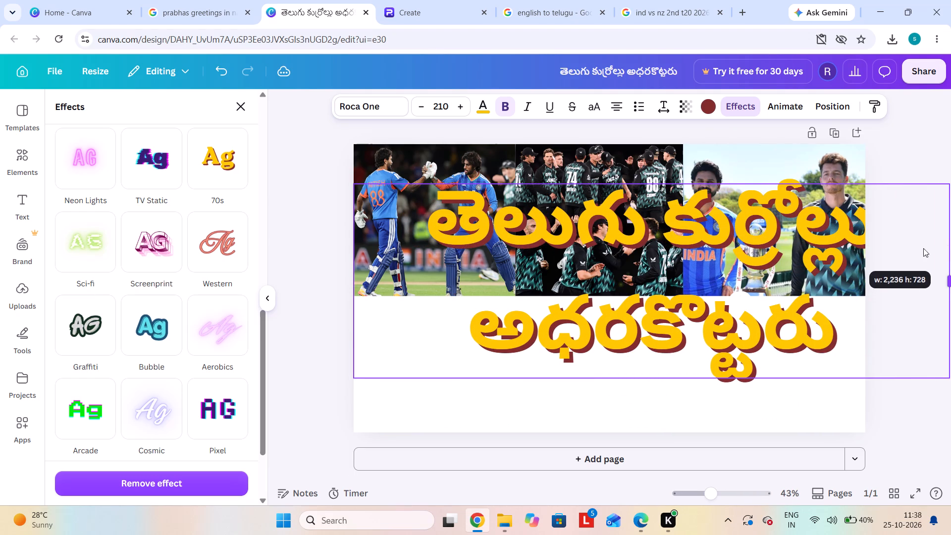
{"action": "left_click_drag", "start_coordinate": [667, 313], "coordinate": [567, 335]}
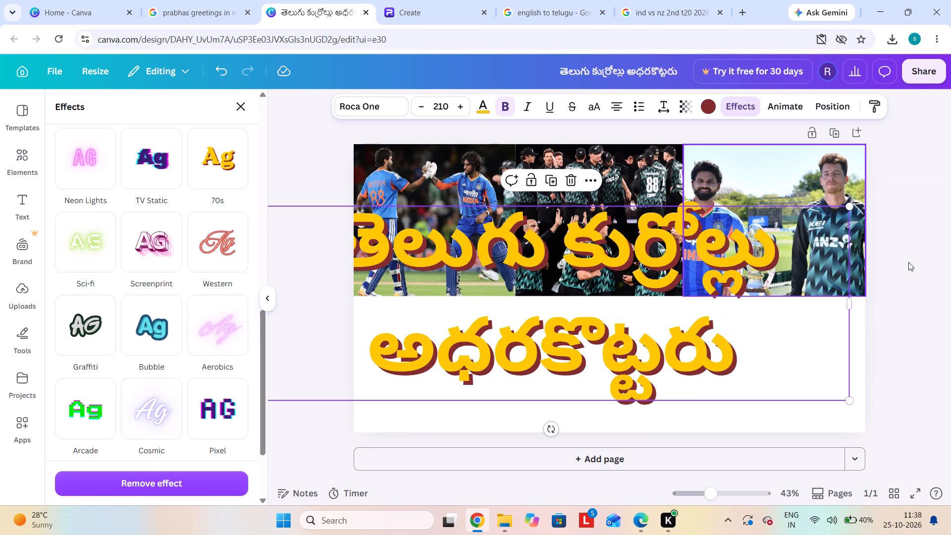
{"action": "left_click_drag", "start_coordinate": [850, 398], "coordinate": [650, 313]}
{"action": "left_click_drag", "start_coordinate": [466, 274], "coordinate": [563, 273]}
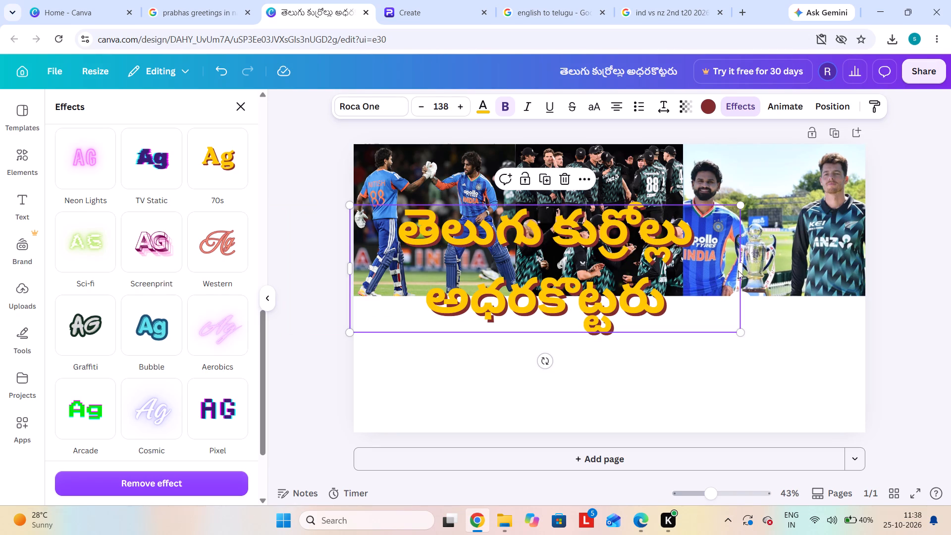
Widen the Telugu text box until the phrase fits on one line, and scale it down to font size 110.
{"action": "left_click_drag", "start_coordinate": [740, 269], "coordinate": [950, 211]}
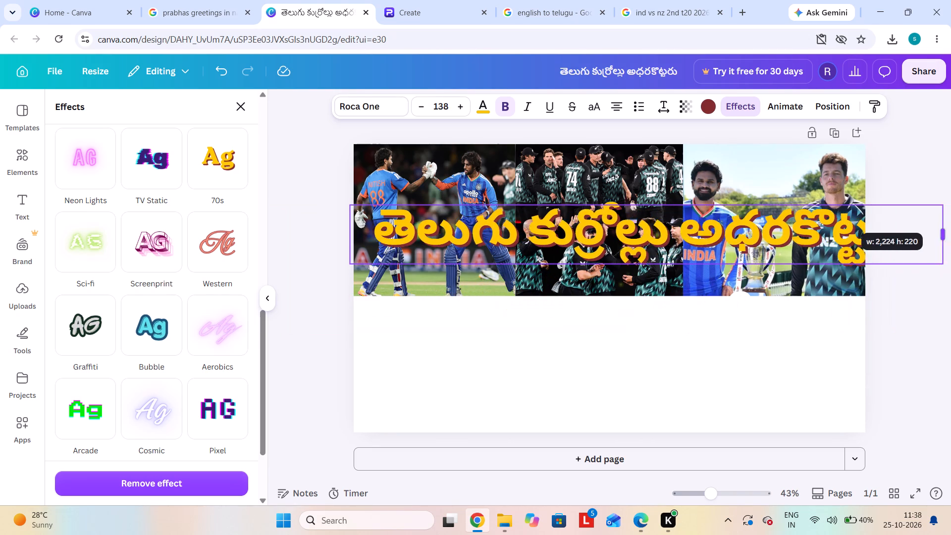
{"action": "left_click_drag", "start_coordinate": [950, 211], "coordinate": [950, 209]}
{"action": "left_click_drag", "start_coordinate": [689, 222], "coordinate": [658, 257]}
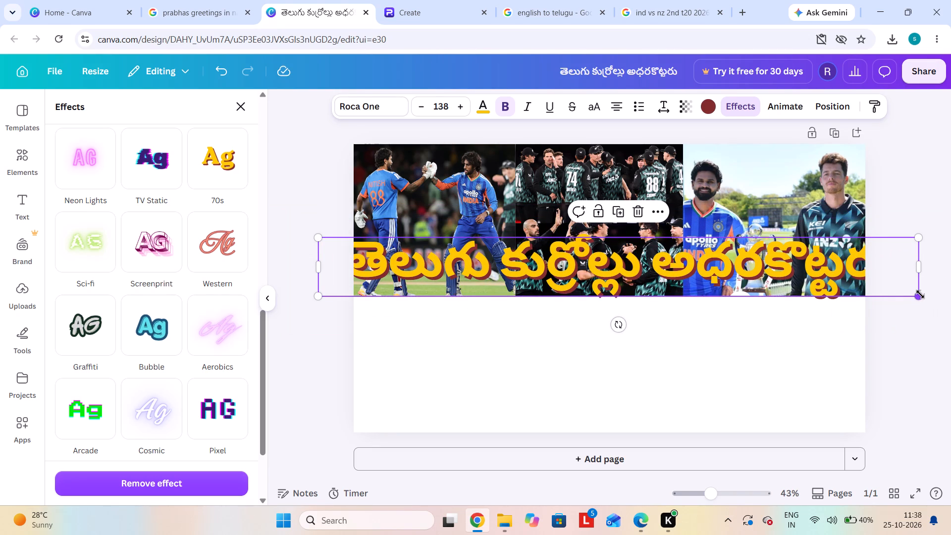
{"action": "left_click_drag", "start_coordinate": [920, 294], "coordinate": [800, 278]}
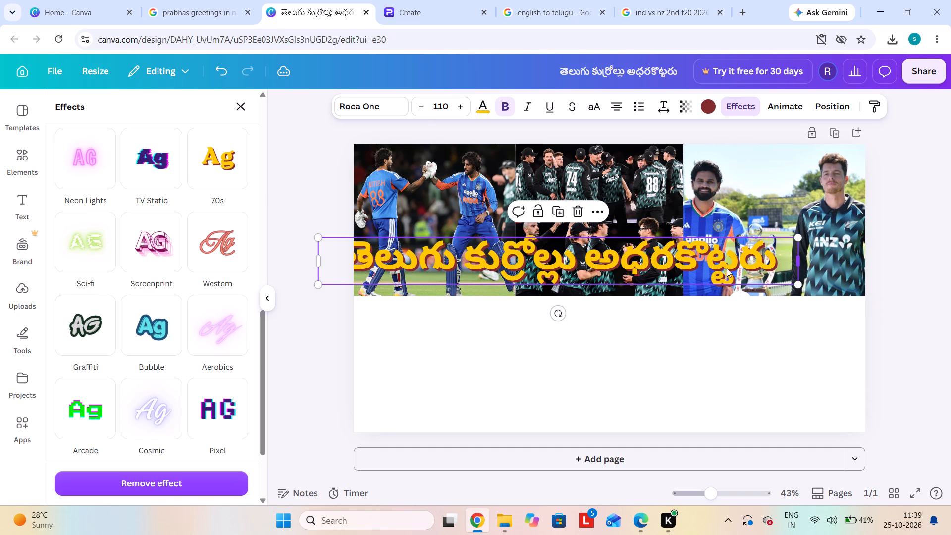
Move the one-line Telugu headline just below the row of pictures, centred across the page.
{"action": "left_click_drag", "start_coordinate": [616, 259], "coordinate": [695, 267]}
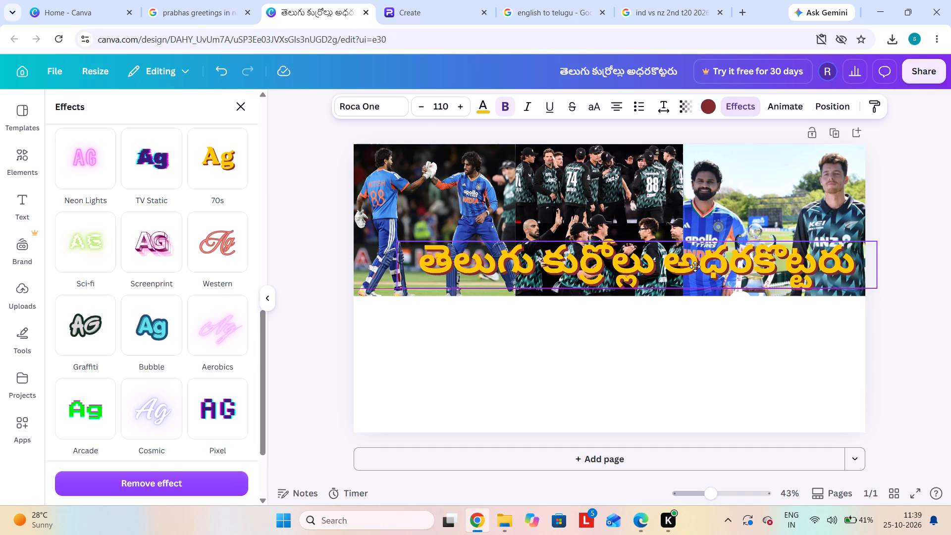
{"action": "left_click_drag", "start_coordinate": [695, 267], "coordinate": [679, 266]}
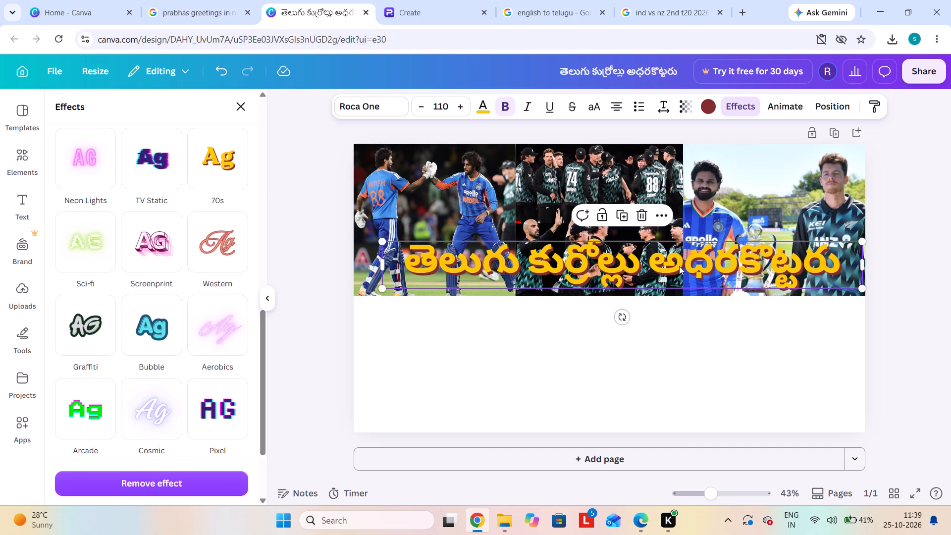
{"action": "left_click_drag", "start_coordinate": [663, 270], "coordinate": [651, 330]}
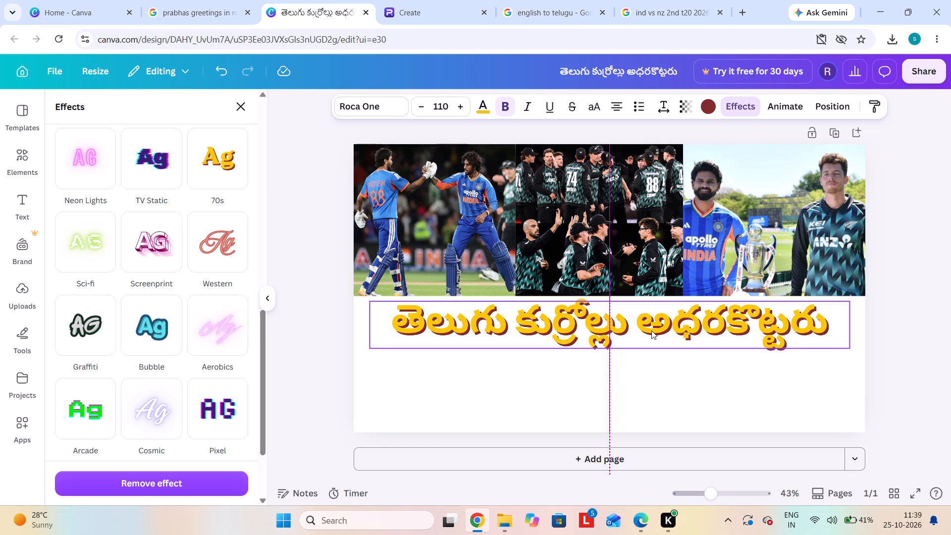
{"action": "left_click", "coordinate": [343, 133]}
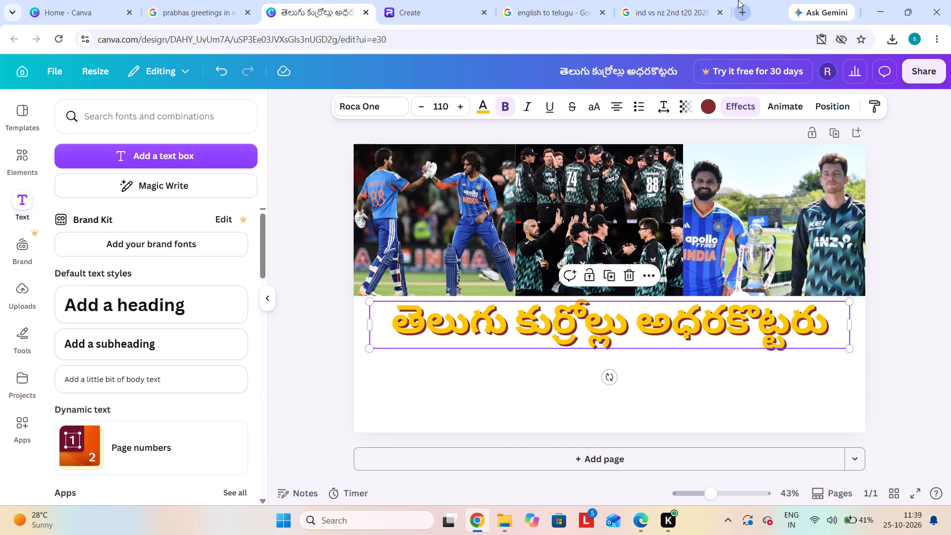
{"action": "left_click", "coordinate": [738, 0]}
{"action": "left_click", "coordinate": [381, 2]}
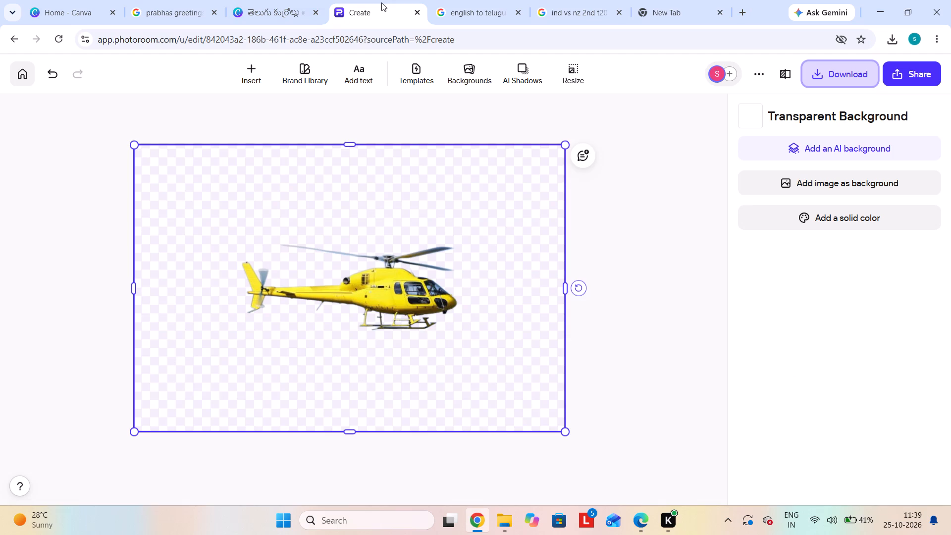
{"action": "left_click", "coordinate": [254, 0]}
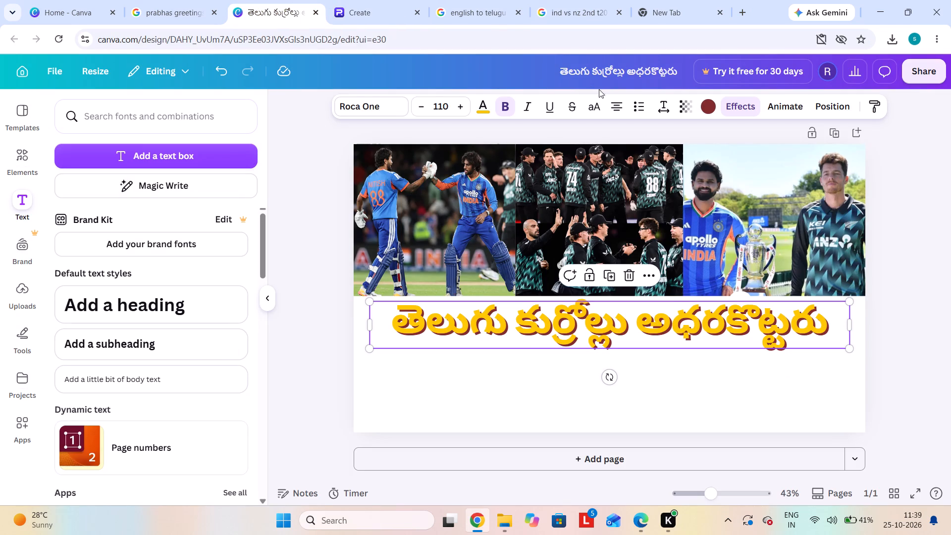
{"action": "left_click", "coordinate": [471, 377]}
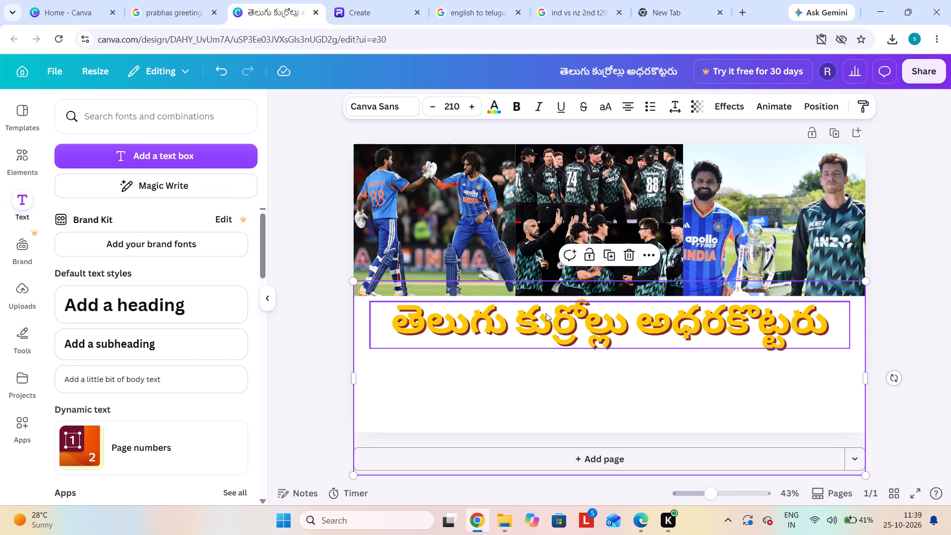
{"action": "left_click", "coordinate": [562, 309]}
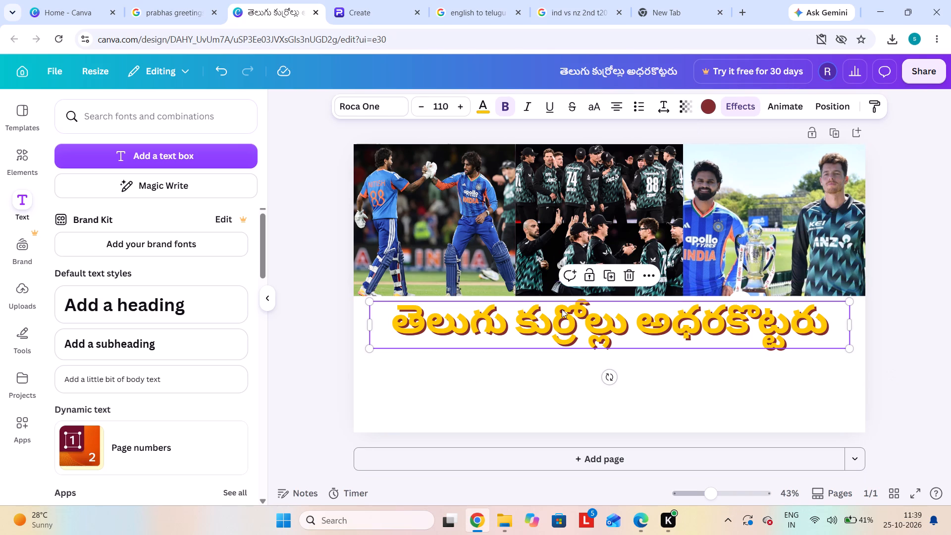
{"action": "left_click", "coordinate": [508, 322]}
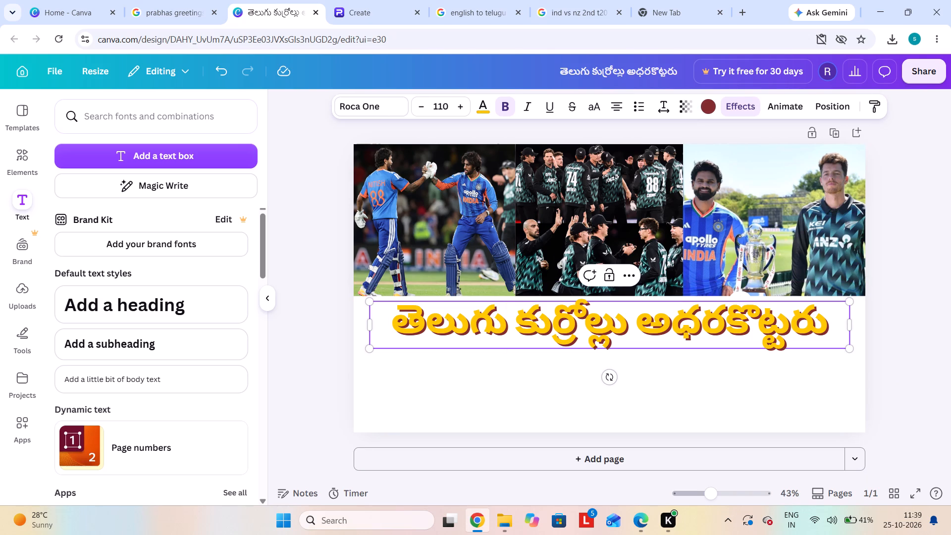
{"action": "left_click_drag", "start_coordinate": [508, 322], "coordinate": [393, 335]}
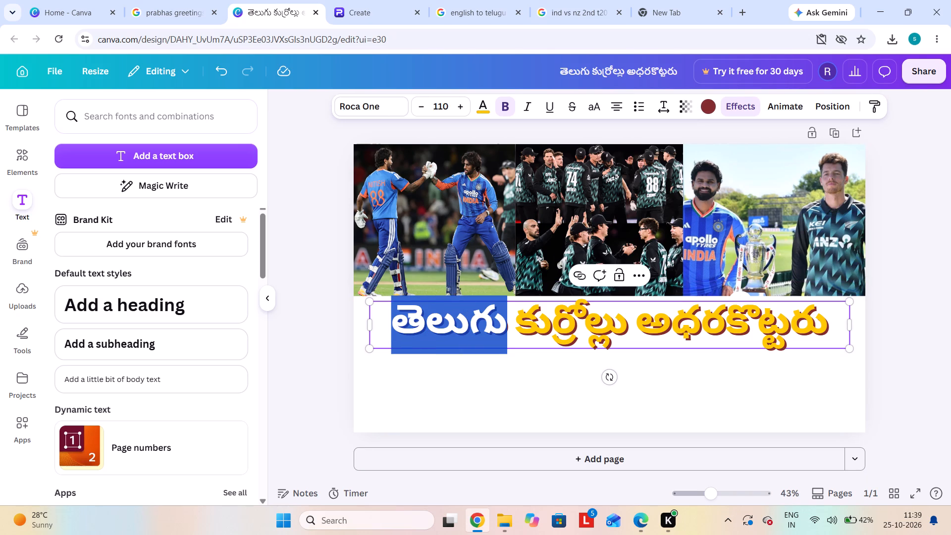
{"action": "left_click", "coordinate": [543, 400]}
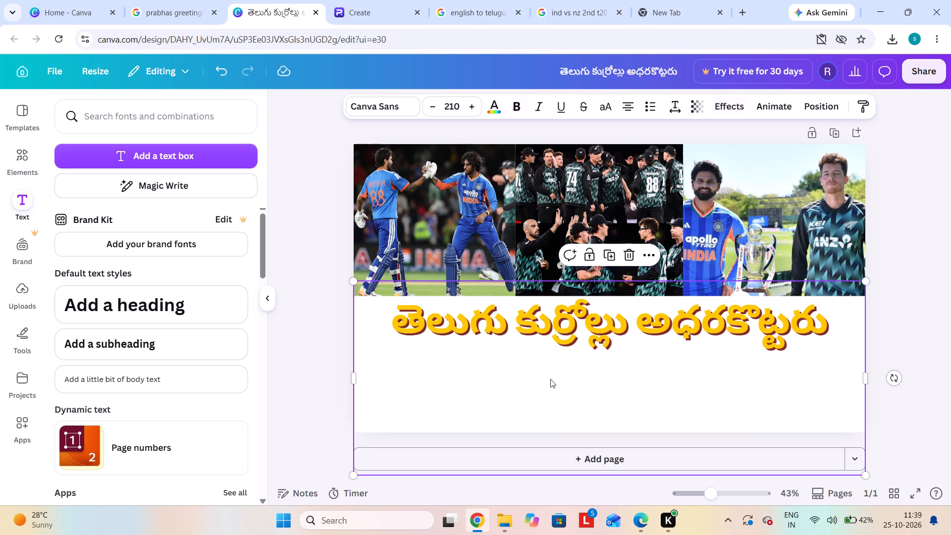
Search Google for "black background" in the new browser tab.
{"action": "left_click", "coordinate": [671, 0]}
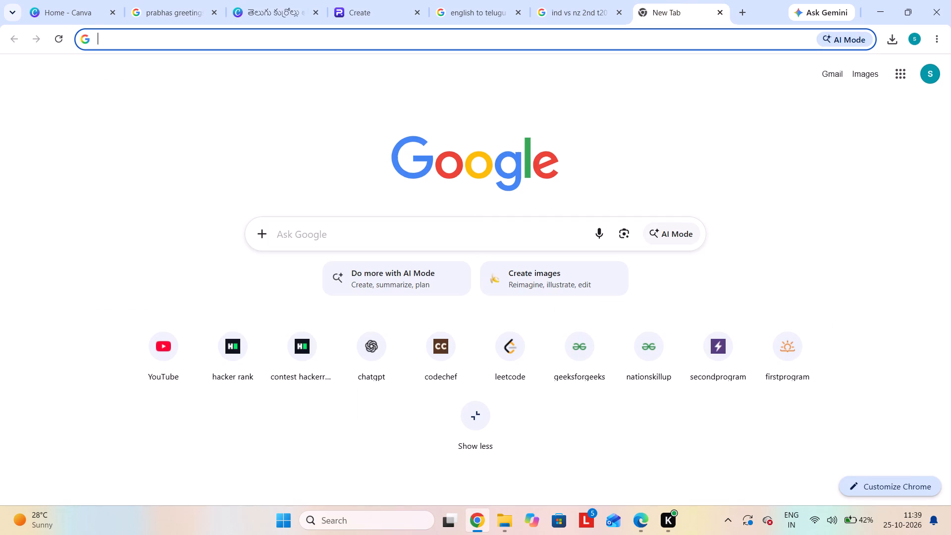
{"action": "left_click", "coordinate": [500, 235]}
{"action": "type", "text": "blackgrou"}
{"action": "key", "text": "Down"}
{"action": "key", "text": "Down"}
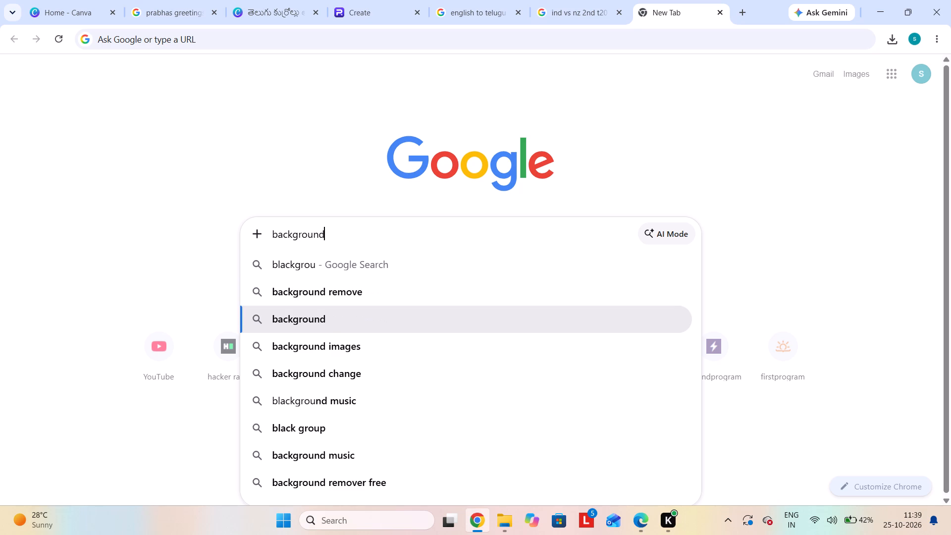
{"action": "left_click", "coordinate": [279, 237]}
{"action": "key", "text": "l"}
{"action": "key", "text": "Right"}
{"action": "key", "text": "Right"}
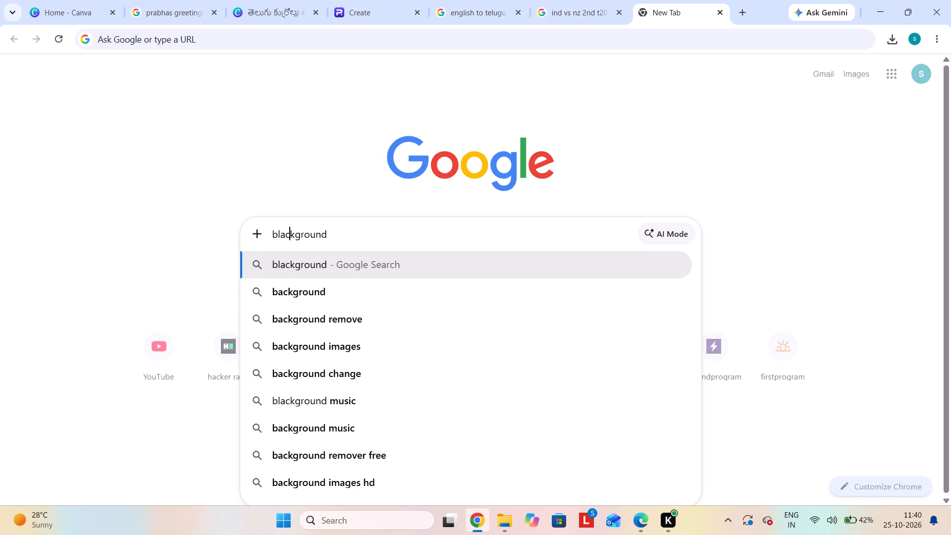
{"action": "key", "text": "Right"}
{"action": "key", "text": "space"}
{"action": "type", "text": "back"}
{"action": "key", "text": "Return"}
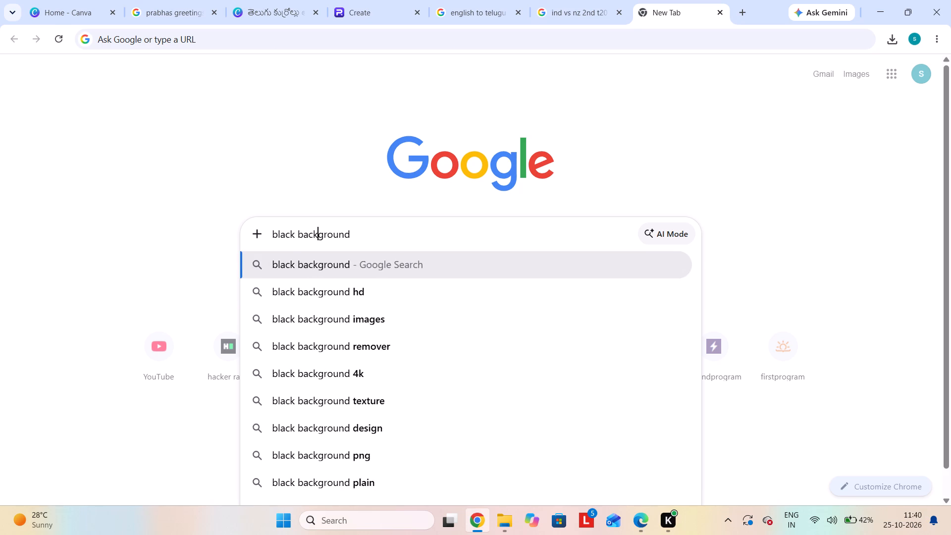
Copy the plain black background image from StockCake in the search results.
{"action": "left_click", "coordinate": [306, 209]}
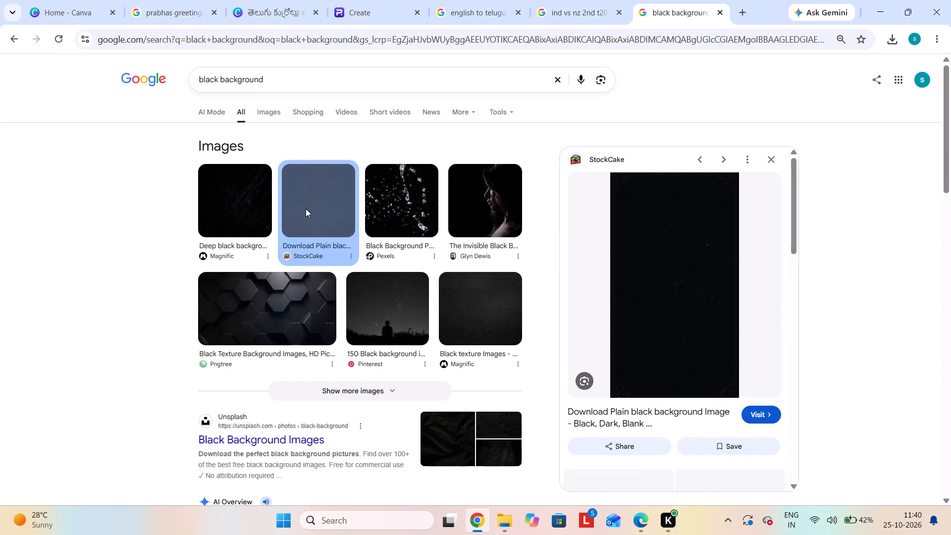
{"action": "right_click", "coordinate": [644, 286]}
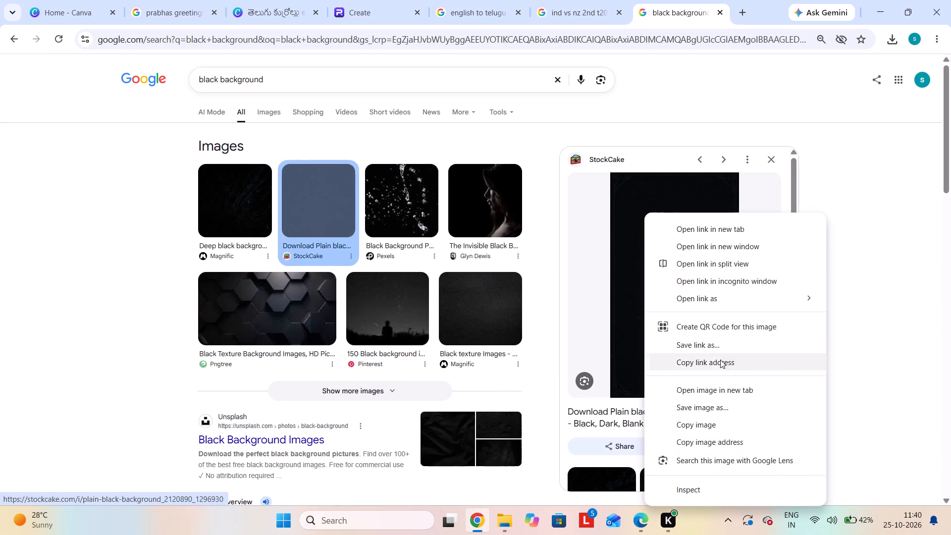
{"action": "left_click", "coordinate": [704, 430]}
Return to the Canva design and delete the leftover white size-210 Telugu text box overlapping the headline.
{"action": "left_click", "coordinate": [256, 0]}
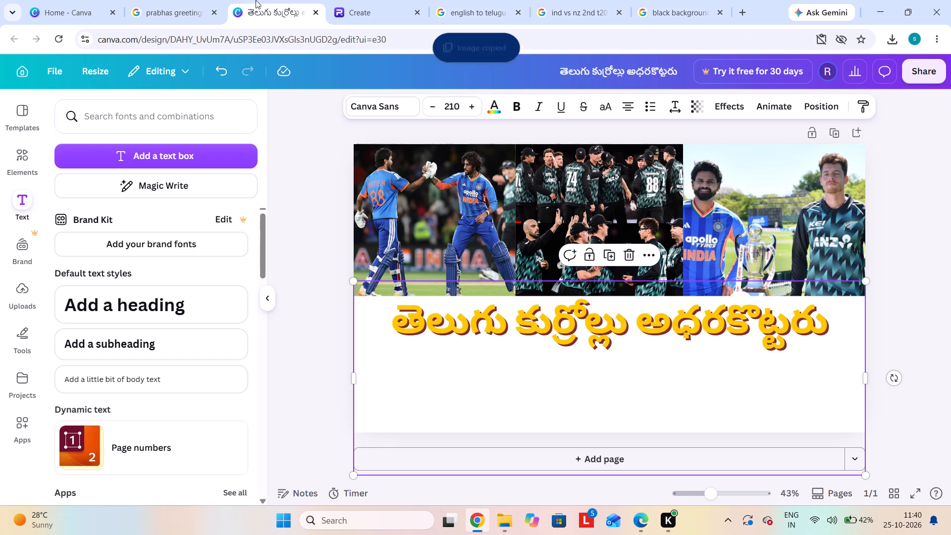
{"action": "left_click", "coordinate": [614, 397]}
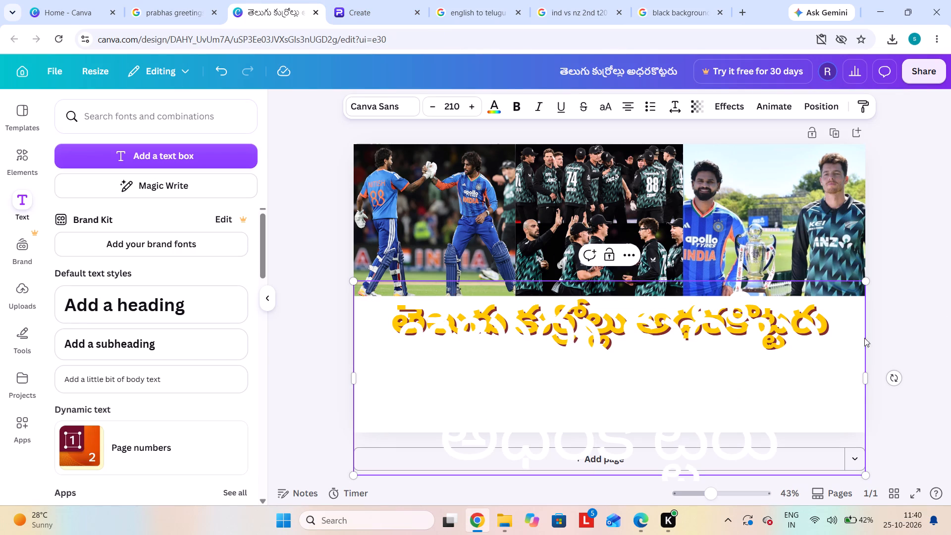
{"action": "left_click", "coordinate": [626, 257]}
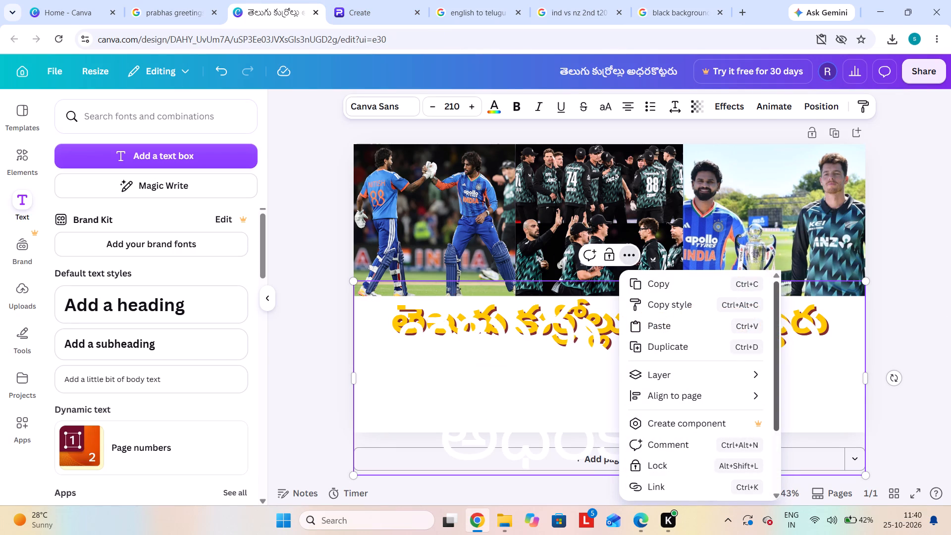
{"action": "left_click", "coordinate": [845, 368]}
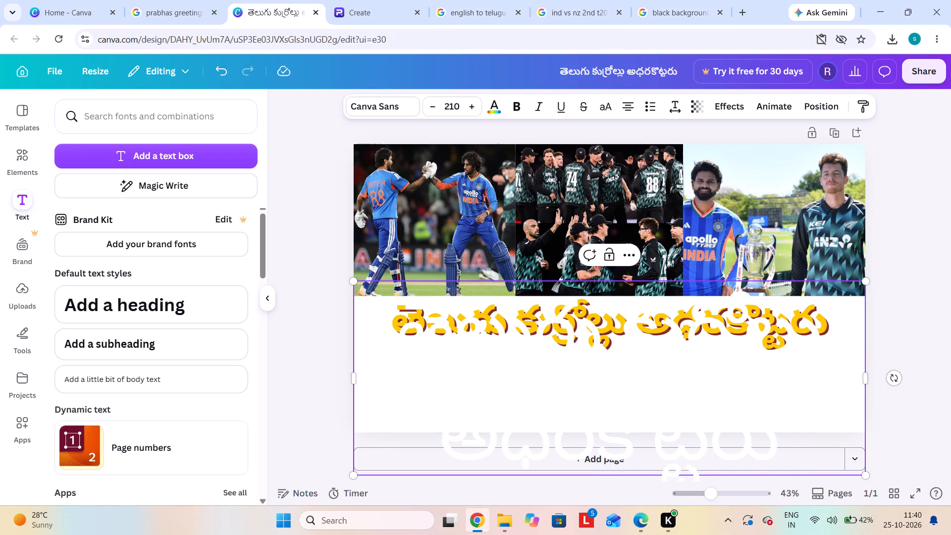
{"action": "left_click_drag", "start_coordinate": [723, 379], "coordinate": [667, 372]}
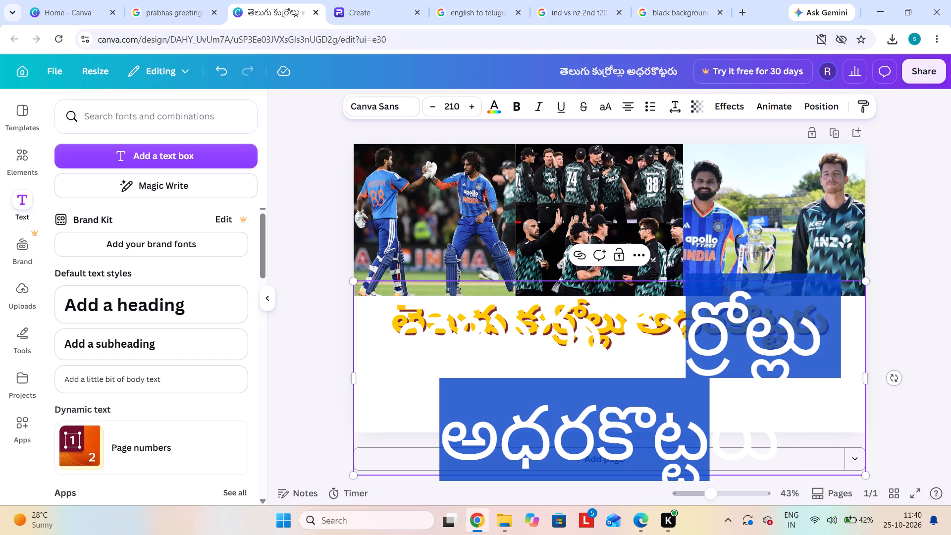
{"action": "left_click_drag", "start_coordinate": [443, 278], "coordinate": [384, 99]}
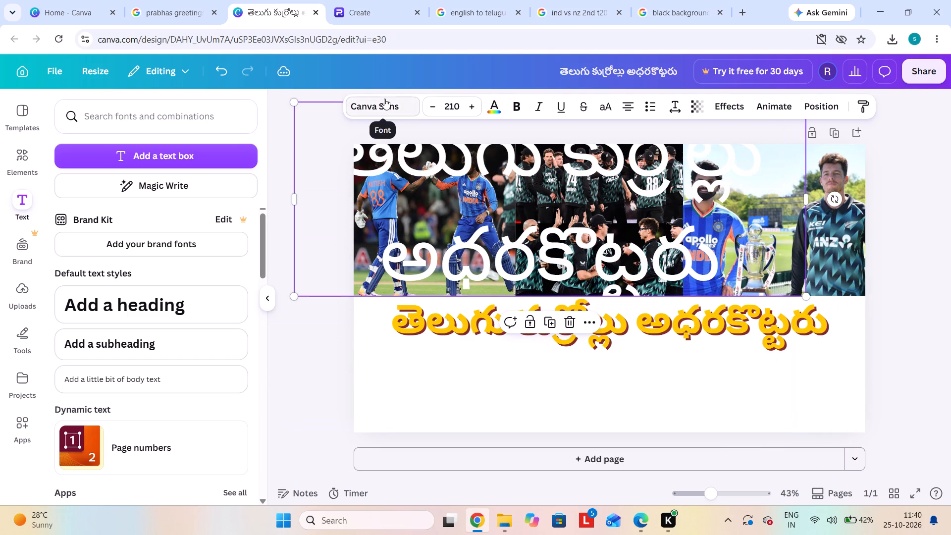
{"action": "left_click", "coordinate": [563, 320]}
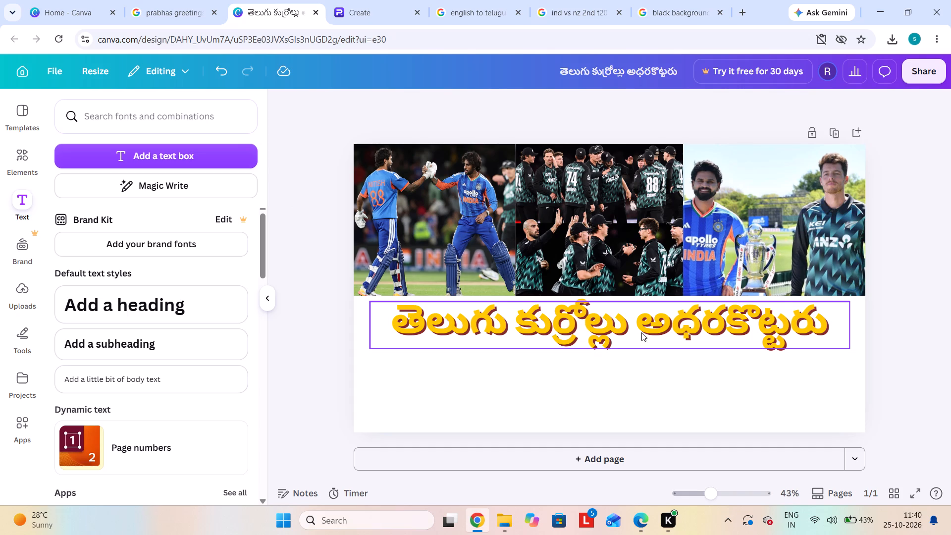
Paste the copied black background image, widen it and align it directly below the row of pictures at the page's left edge.
{"action": "right_click", "coordinate": [577, 381]}
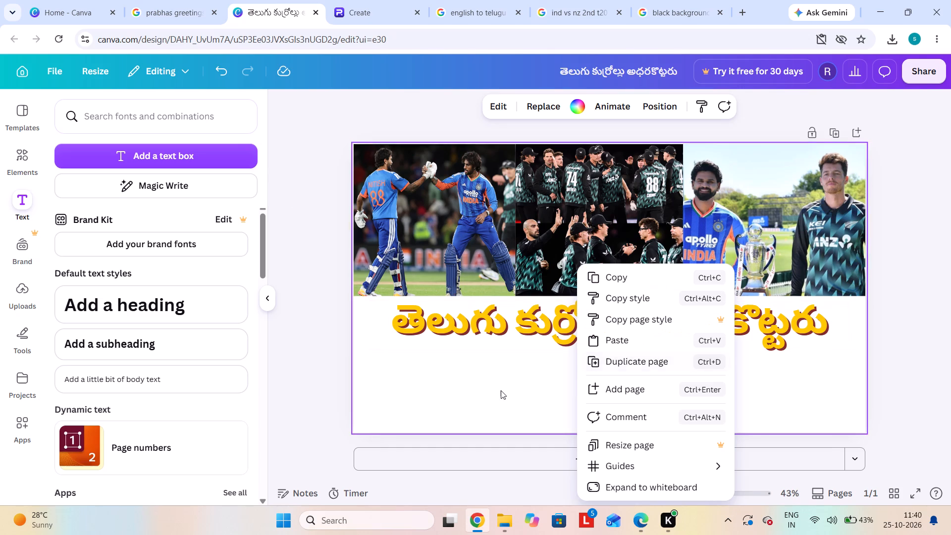
{"action": "left_click", "coordinate": [501, 390]}
{"action": "key", "text": "ctrl+v"}
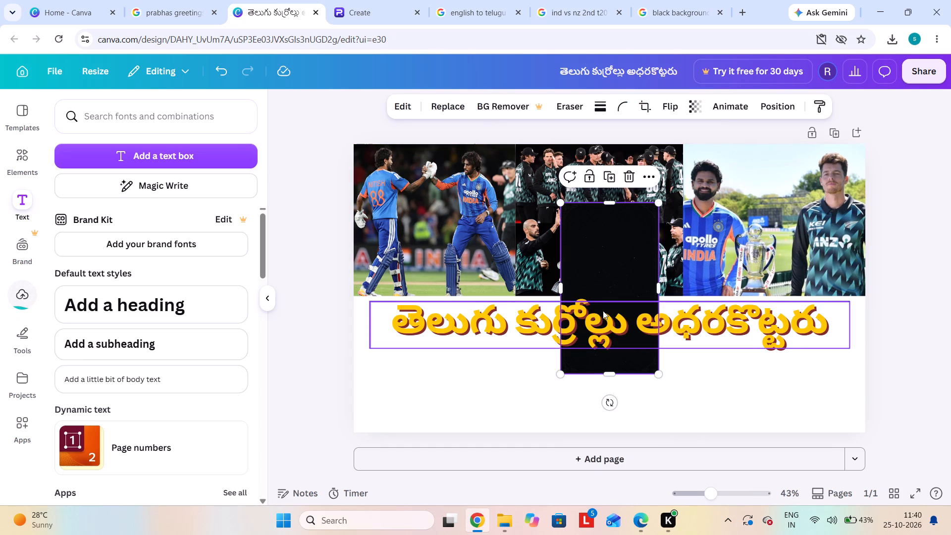
{"action": "left_click_drag", "start_coordinate": [660, 293], "coordinate": [900, 288]}
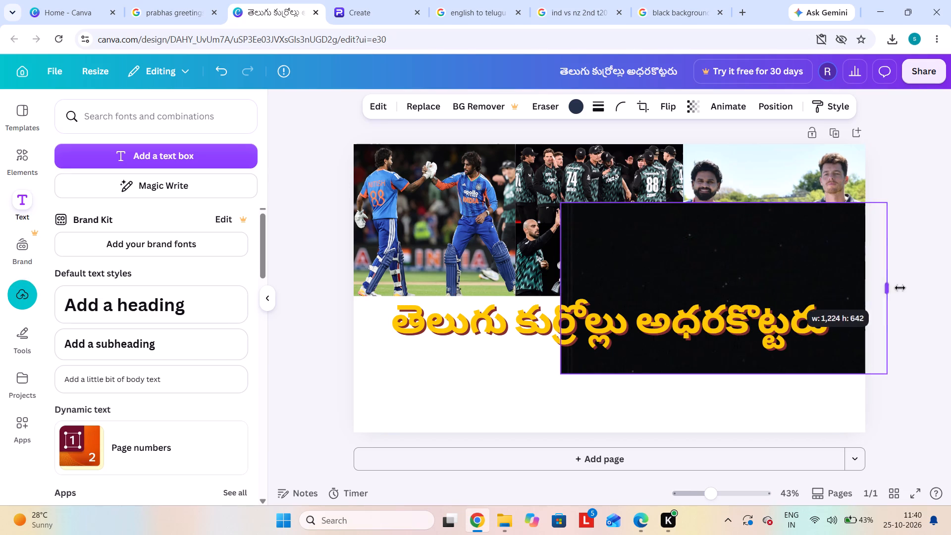
{"action": "left_click_drag", "start_coordinate": [900, 288], "coordinate": [912, 288]}
{"action": "left_click_drag", "start_coordinate": [737, 258], "coordinate": [535, 357]}
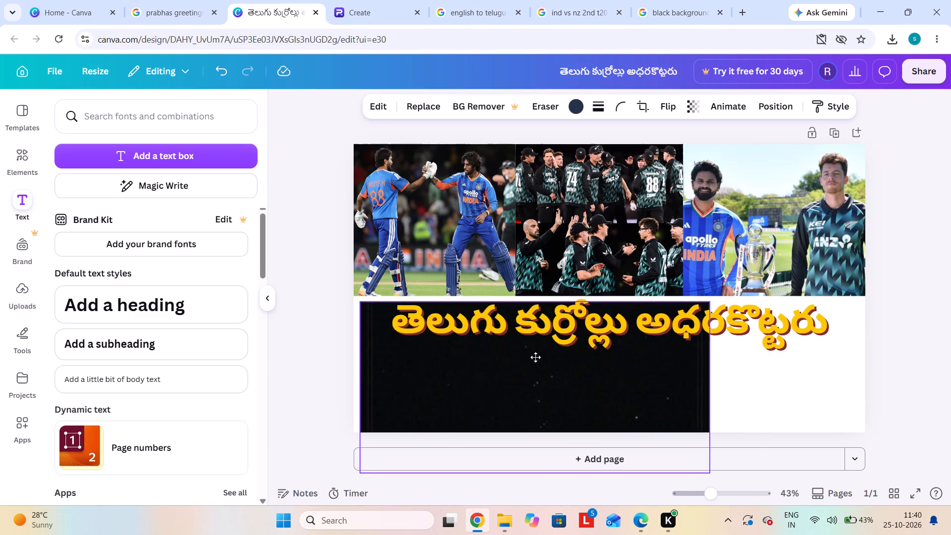
{"action": "left_click_drag", "start_coordinate": [535, 357], "coordinate": [530, 348]}
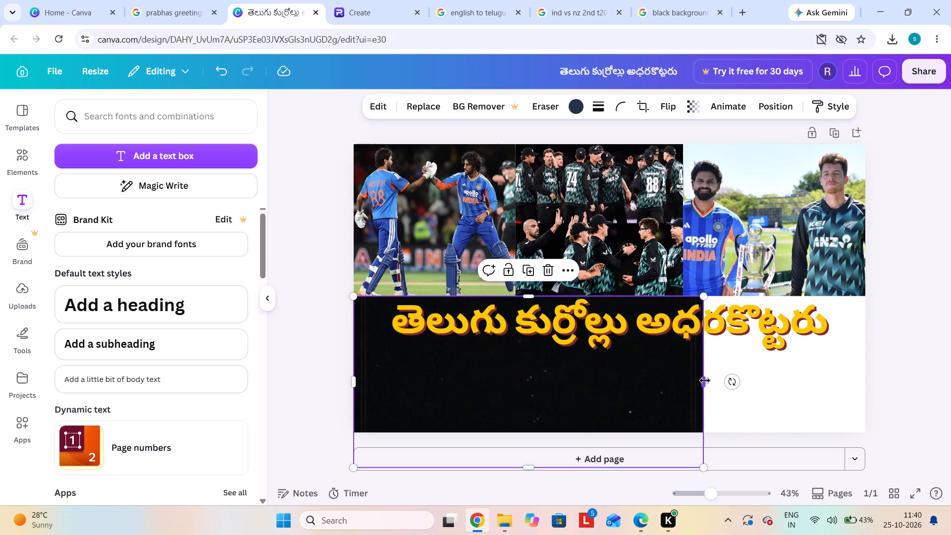
Resize the black background image to about 1,942 by 510 so it fills the whole page area below the pictures.
{"action": "left_click_drag", "start_coordinate": [705, 380], "coordinate": [858, 376]}
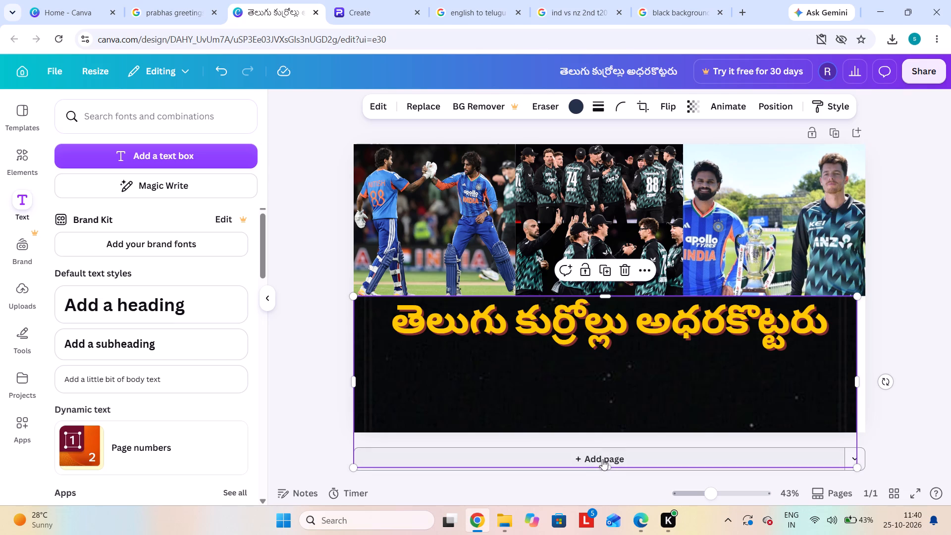
{"action": "left_click_drag", "start_coordinate": [605, 464], "coordinate": [647, 418]}
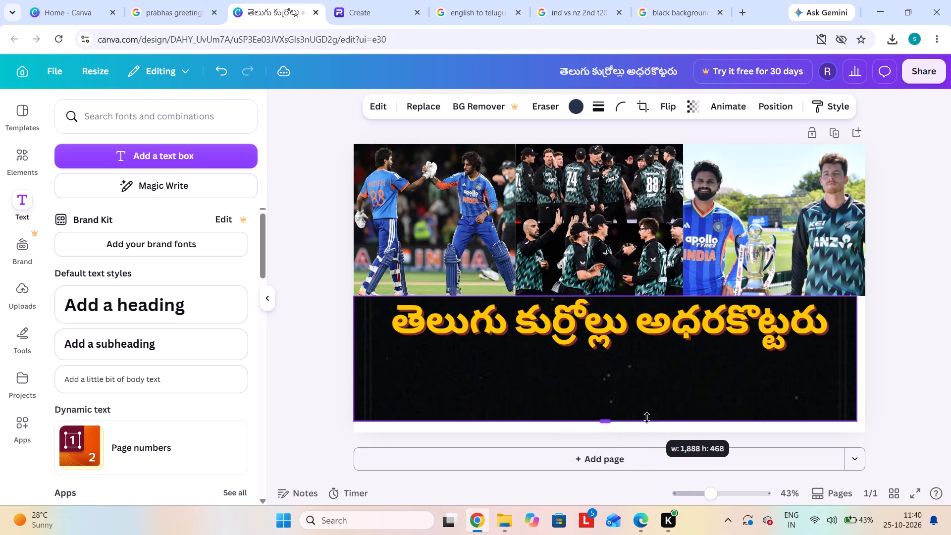
{"action": "left_click_drag", "start_coordinate": [647, 418], "coordinate": [652, 428]}
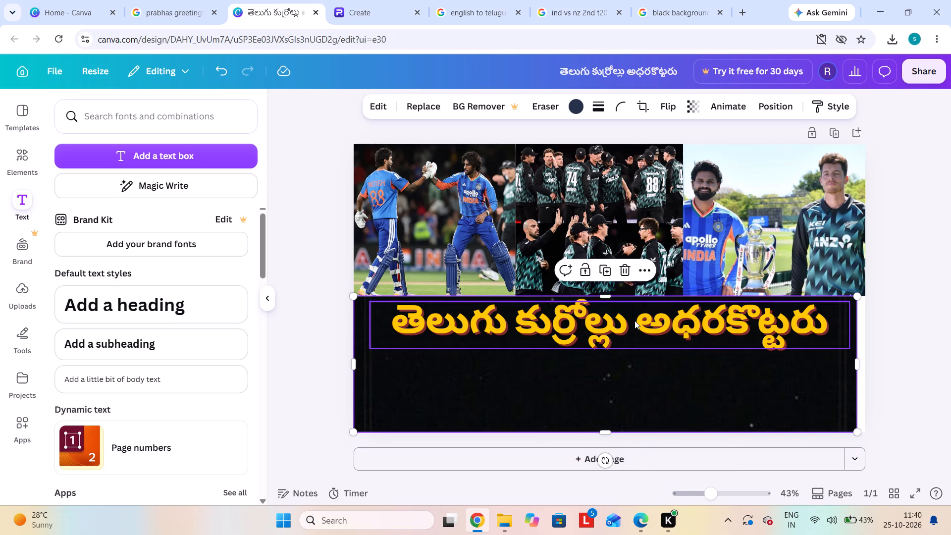
{"action": "left_click", "coordinate": [634, 321]}
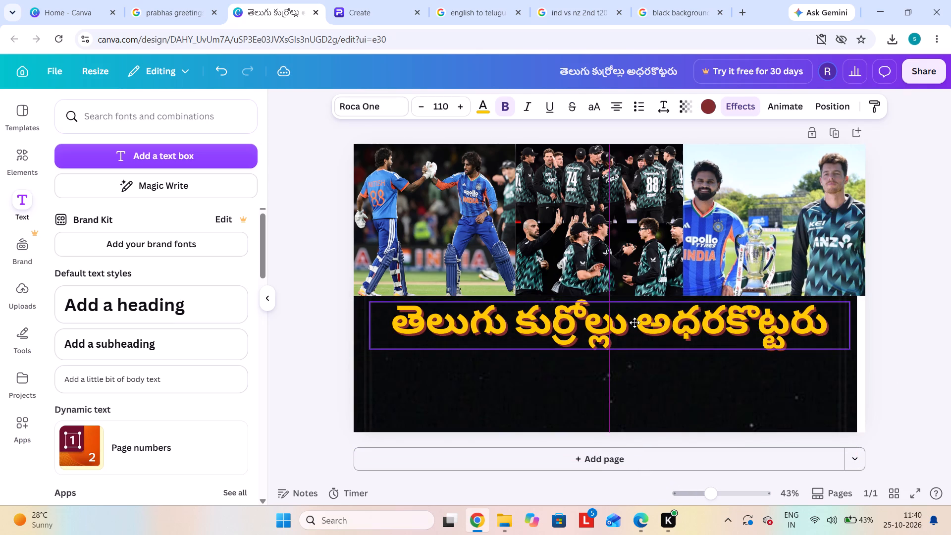
{"action": "left_click", "coordinate": [943, 289]}
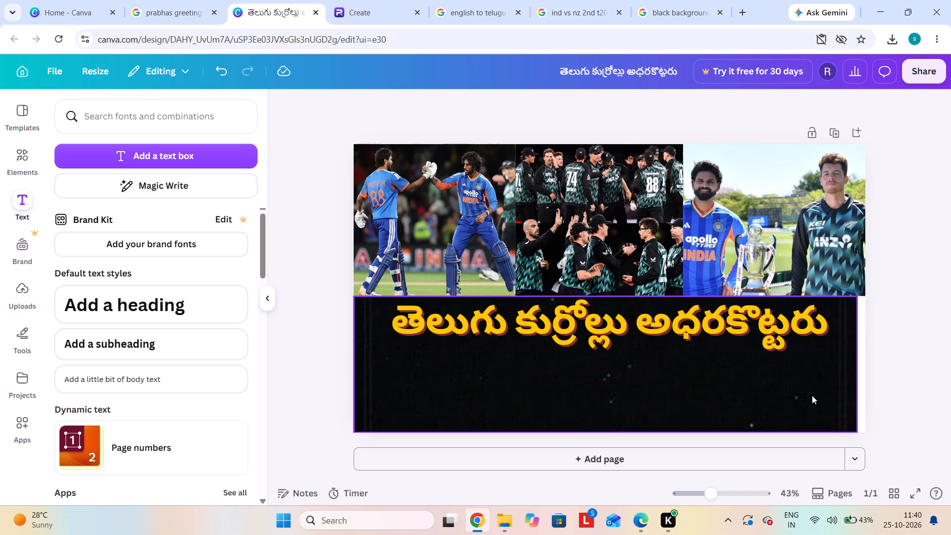
{"action": "left_click", "coordinate": [810, 399]}
{"action": "left_click_drag", "start_coordinate": [858, 367], "coordinate": [873, 364]}
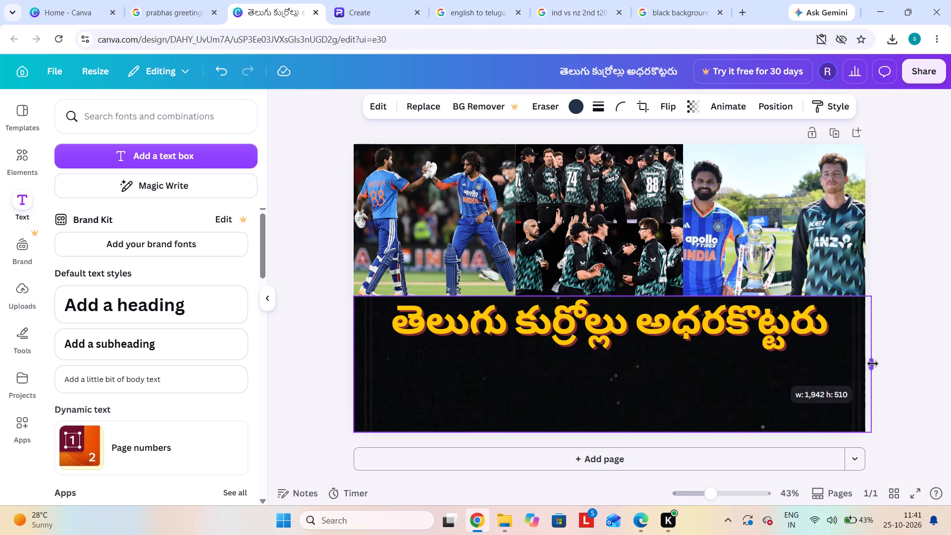
{"action": "left_click", "coordinate": [898, 337]}
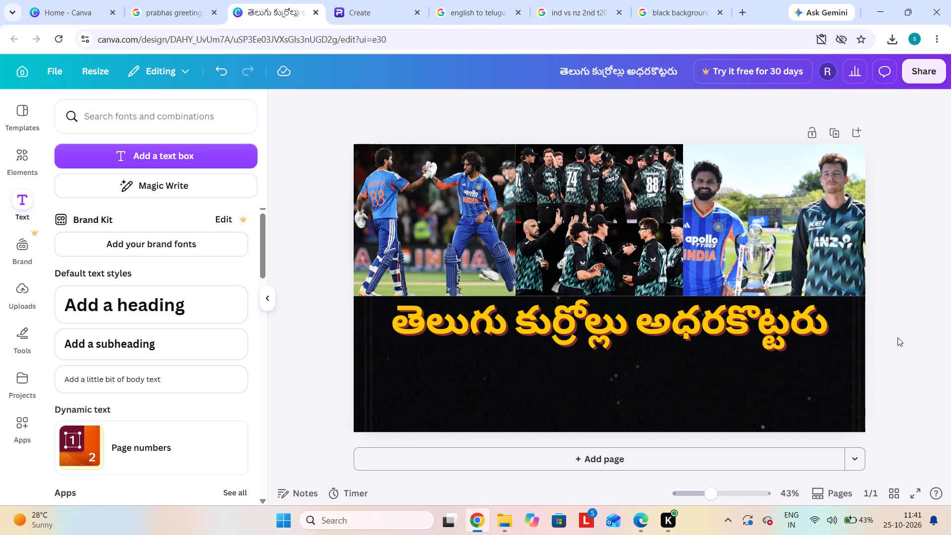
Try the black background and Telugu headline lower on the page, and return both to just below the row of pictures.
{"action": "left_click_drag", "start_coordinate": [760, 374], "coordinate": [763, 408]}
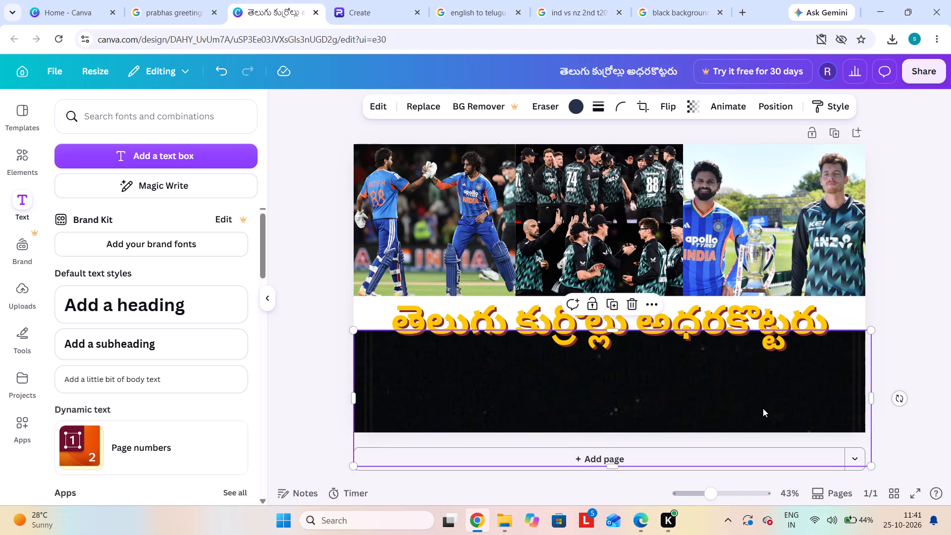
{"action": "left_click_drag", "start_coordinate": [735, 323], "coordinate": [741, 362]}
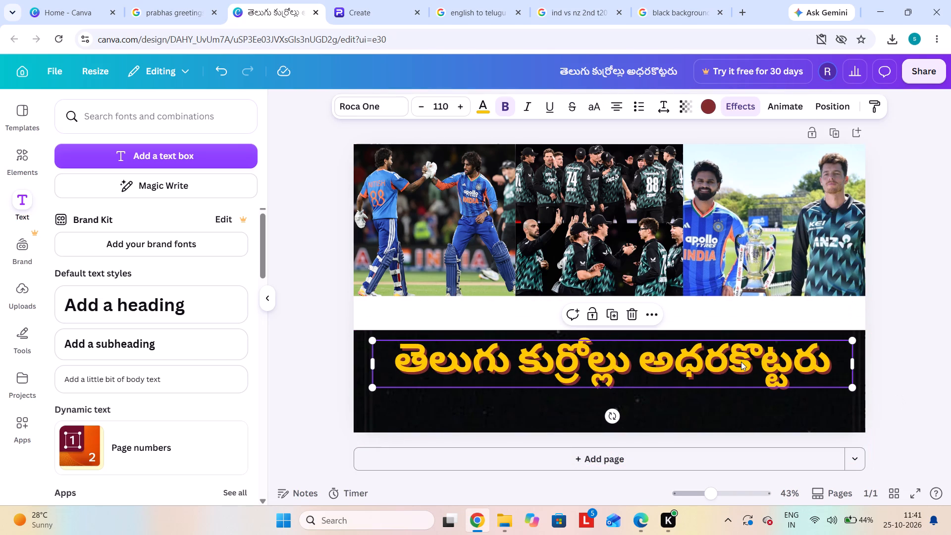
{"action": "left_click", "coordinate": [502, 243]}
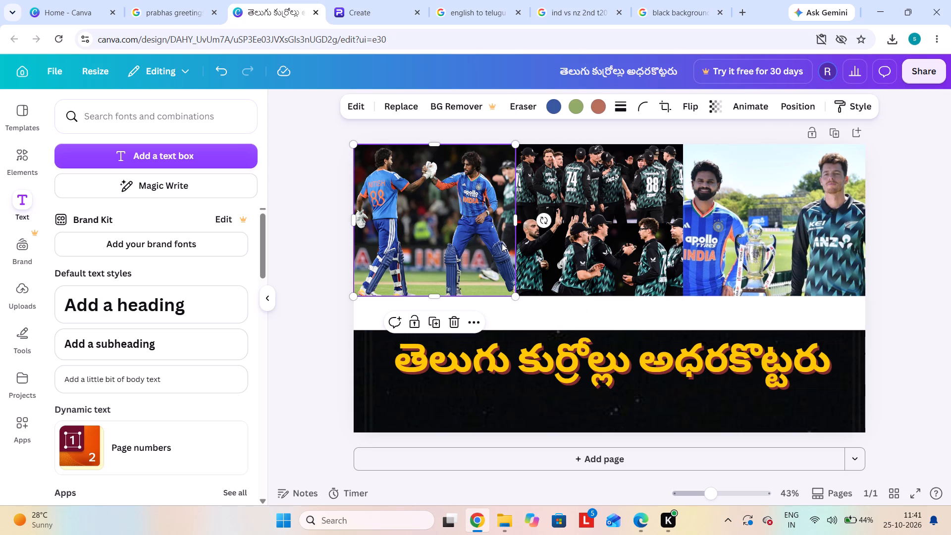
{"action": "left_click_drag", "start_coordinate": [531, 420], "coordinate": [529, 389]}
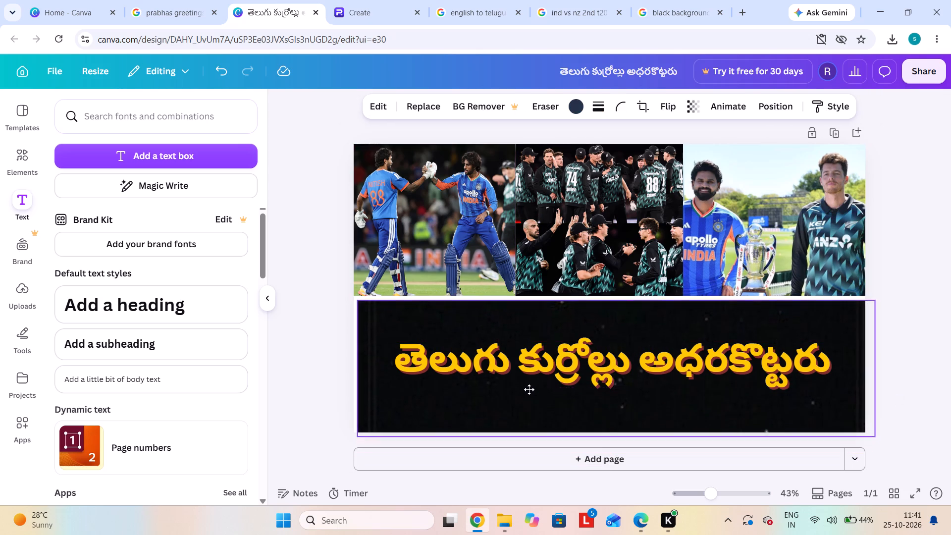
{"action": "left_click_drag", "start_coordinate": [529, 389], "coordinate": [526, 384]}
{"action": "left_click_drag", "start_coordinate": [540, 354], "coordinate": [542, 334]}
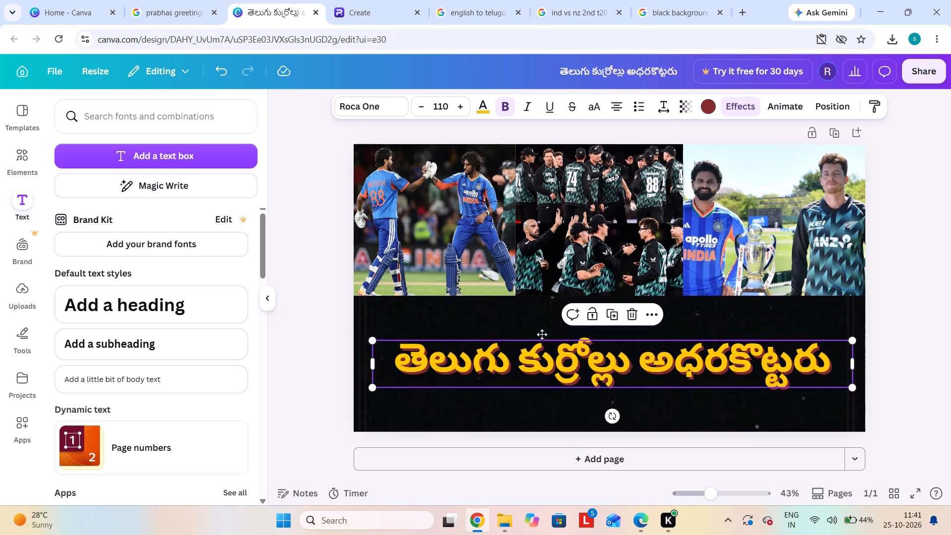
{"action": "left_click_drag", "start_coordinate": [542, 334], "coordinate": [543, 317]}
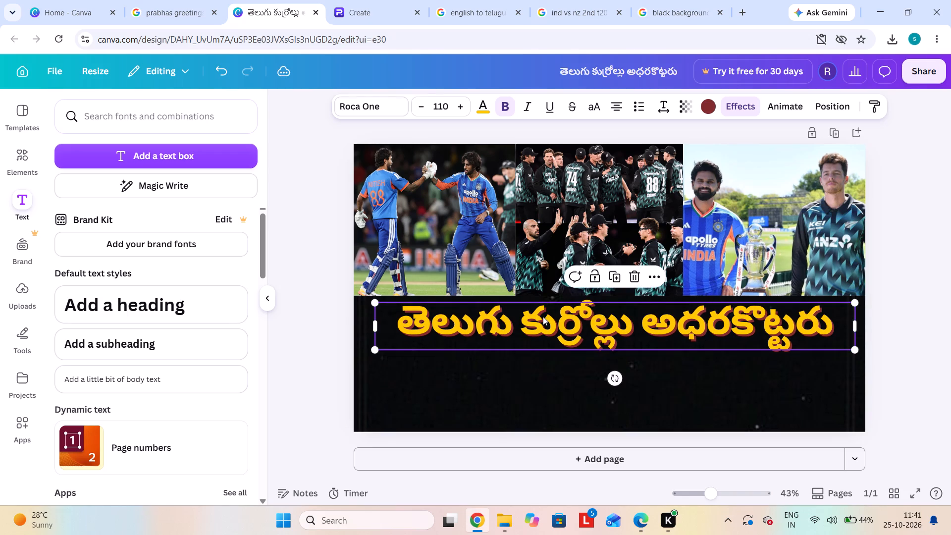
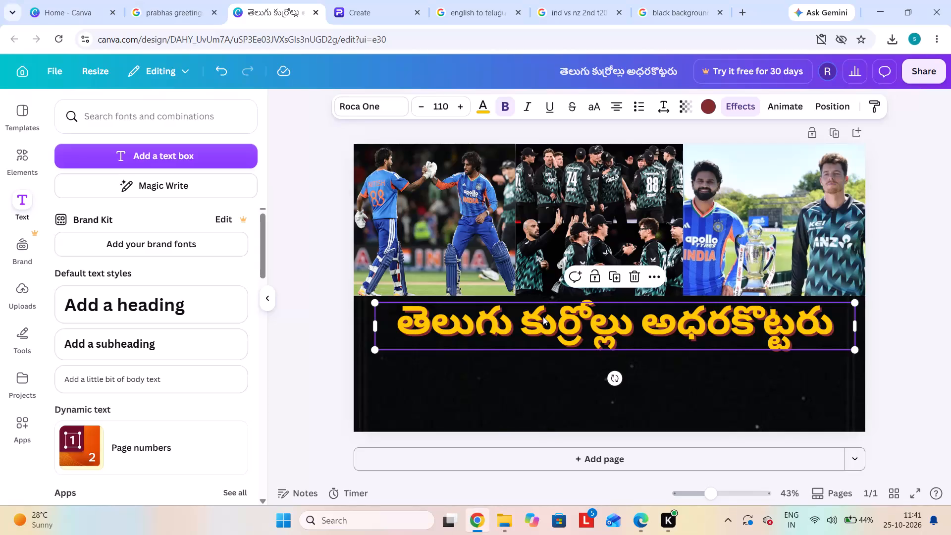
Try an exclamation mark at the end of the Telugu headline, leaving only trailing spaces after its last word.
{"action": "left_click", "coordinate": [620, 318]}
{"action": "left_click", "coordinate": [836, 327]}
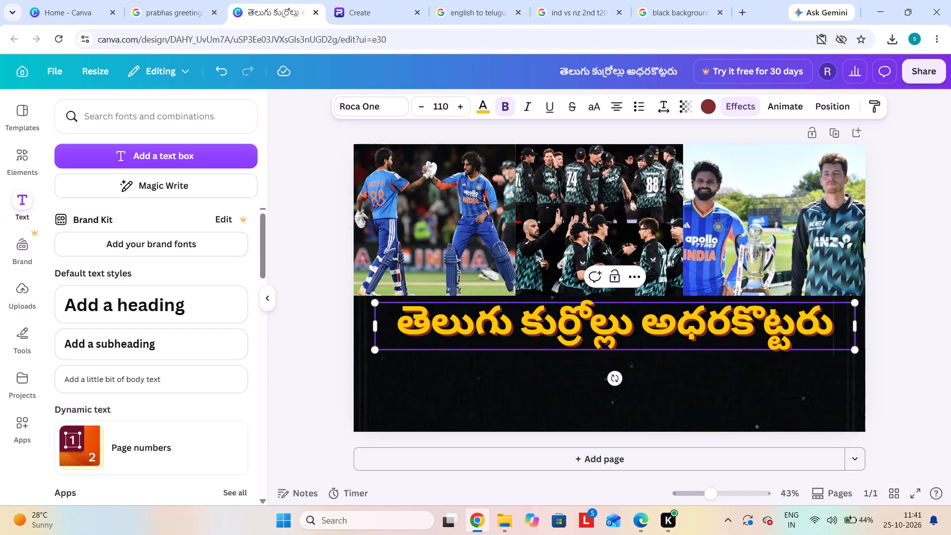
{"action": "key", "text": "space"}
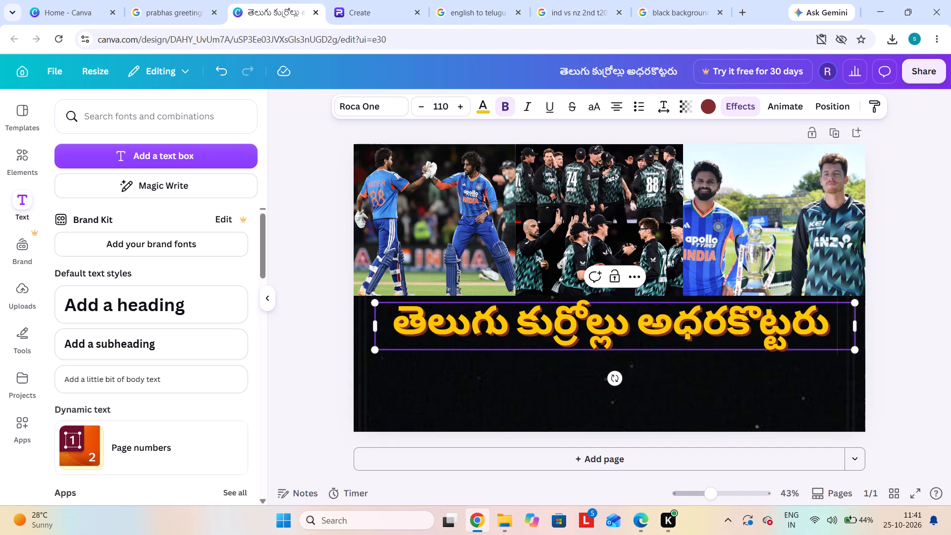
{"action": "key", "text": "ctrl+shift+e"}
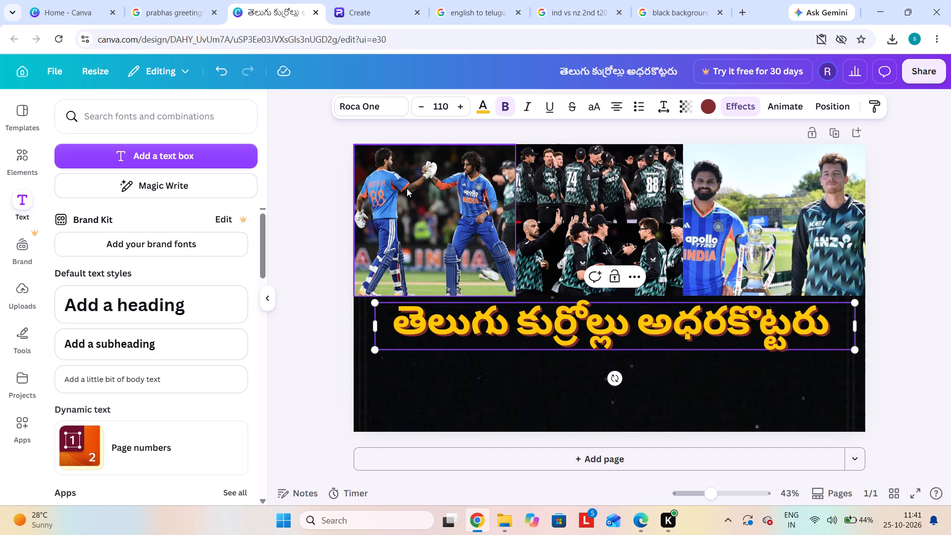
{"action": "double_click", "coordinate": [829, 324]}
{"action": "left_click", "coordinate": [829, 324]}
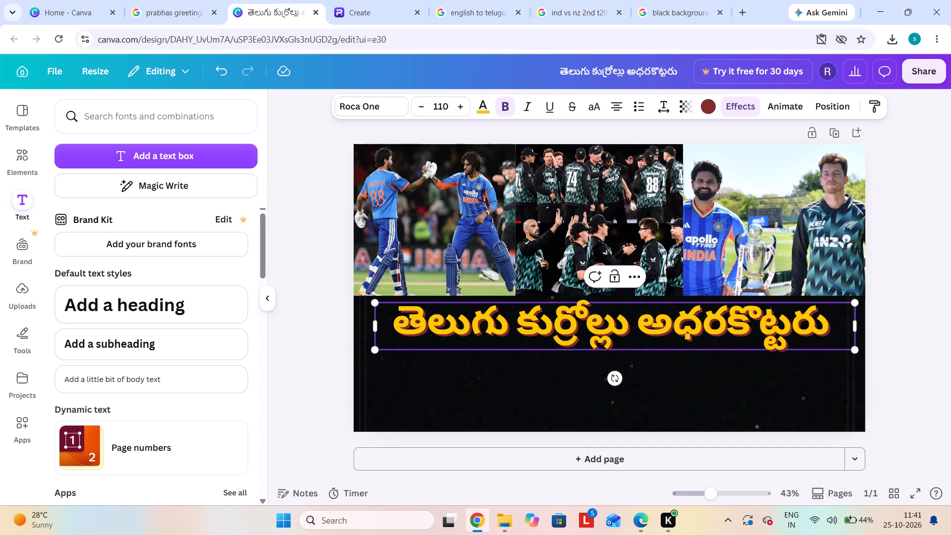
{"action": "key", "text": "ctrl+shift+e"}
{"action": "key", "text": "ctrl+1"}
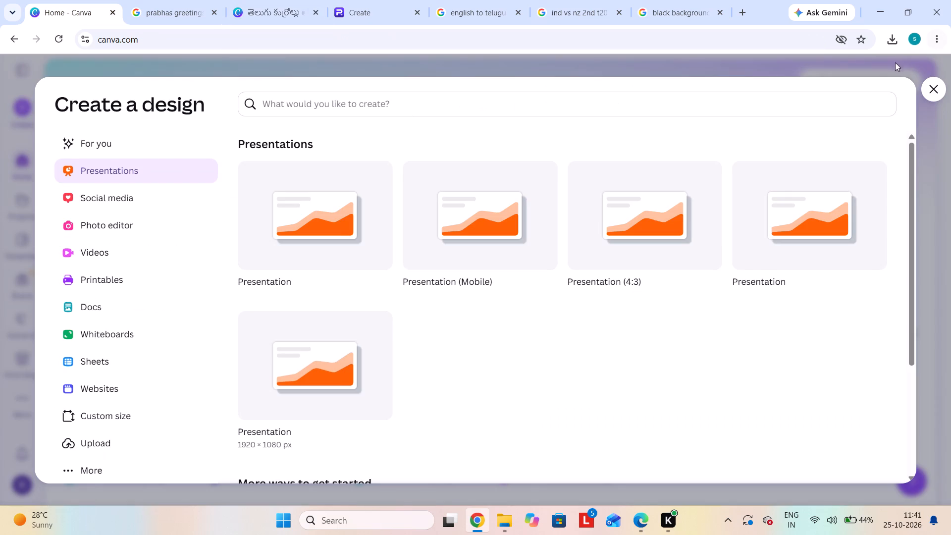
{"action": "left_click", "coordinate": [935, 88]}
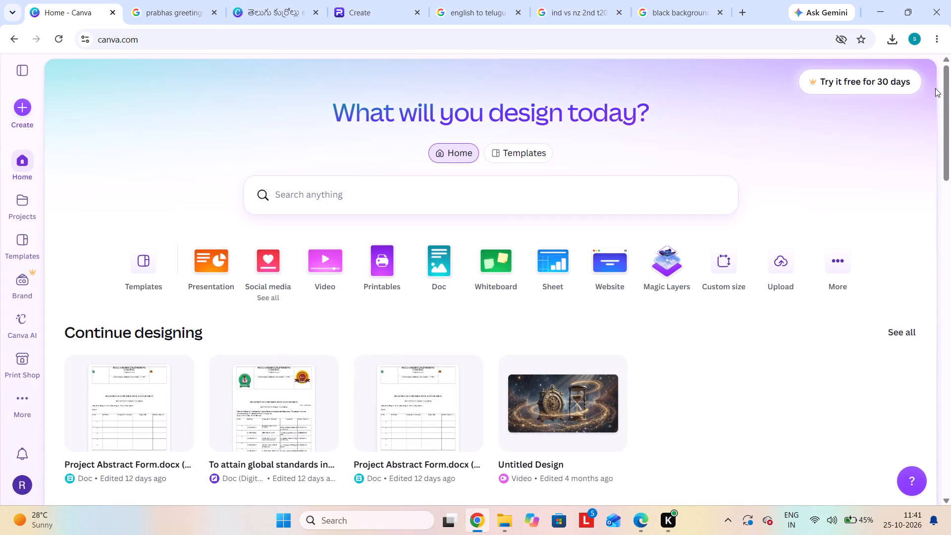
{"action": "key", "text": "shift+exclam"}
{"action": "left_click", "coordinate": [287, 0]}
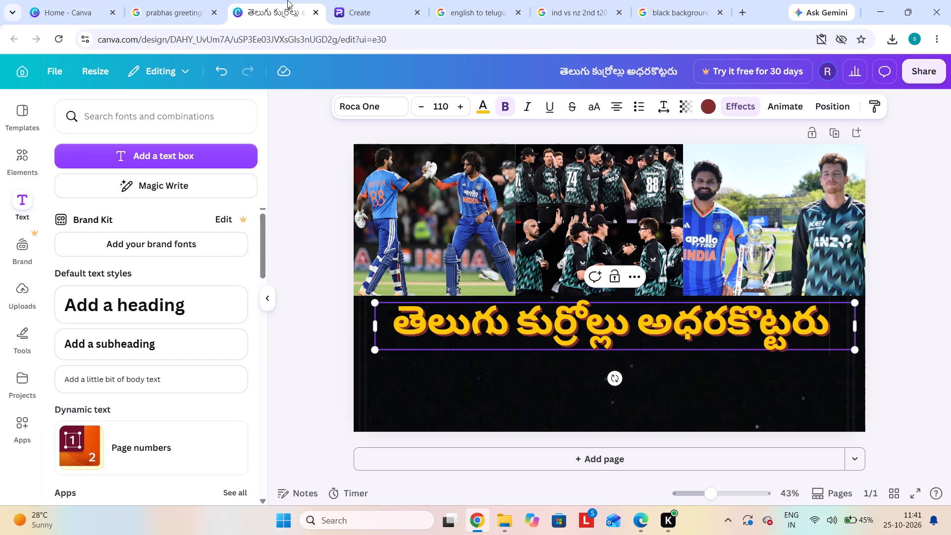
{"action": "key", "text": "shift+exclam"}
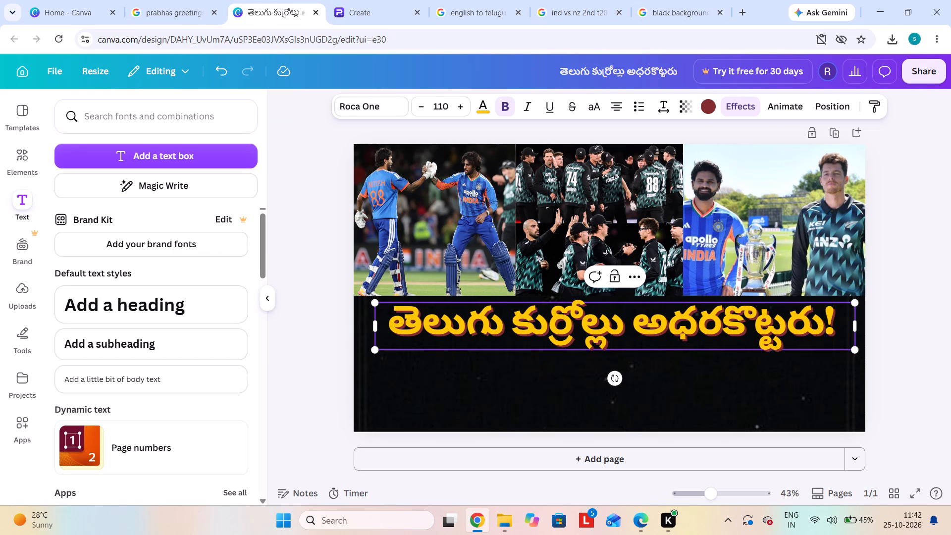
{"action": "key", "text": "BackSpace"}
{"action": "key", "text": "space"}
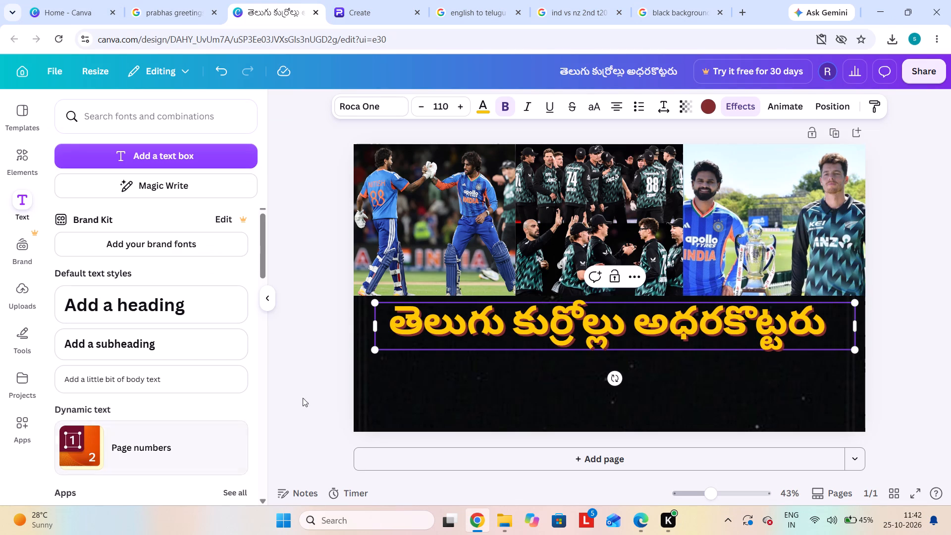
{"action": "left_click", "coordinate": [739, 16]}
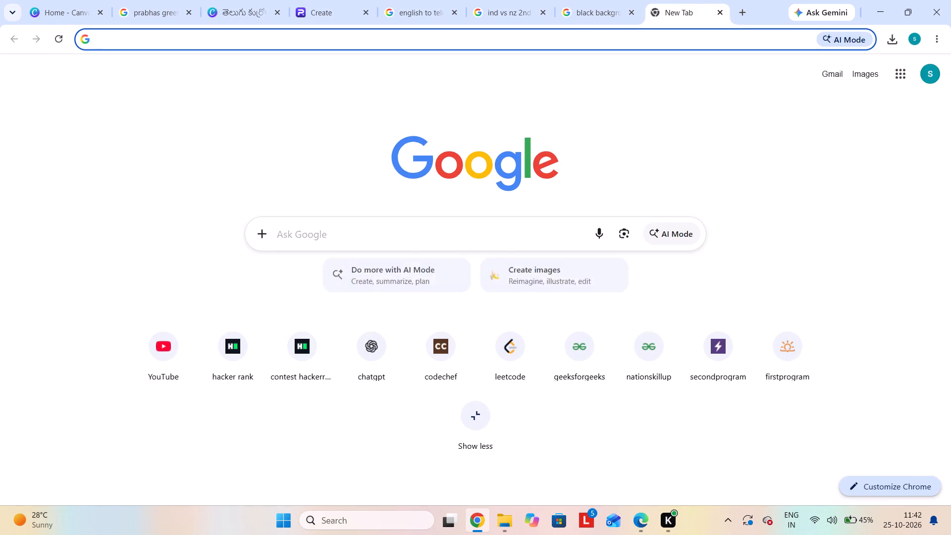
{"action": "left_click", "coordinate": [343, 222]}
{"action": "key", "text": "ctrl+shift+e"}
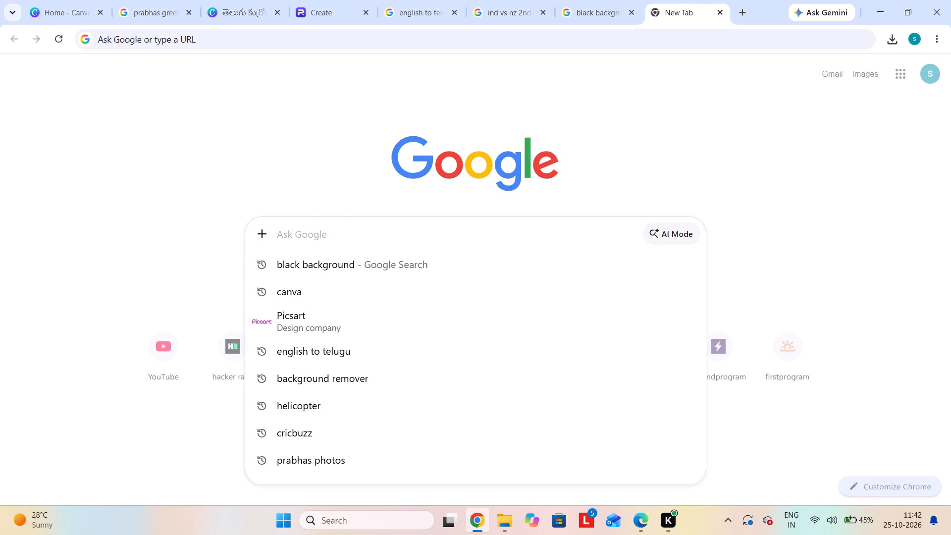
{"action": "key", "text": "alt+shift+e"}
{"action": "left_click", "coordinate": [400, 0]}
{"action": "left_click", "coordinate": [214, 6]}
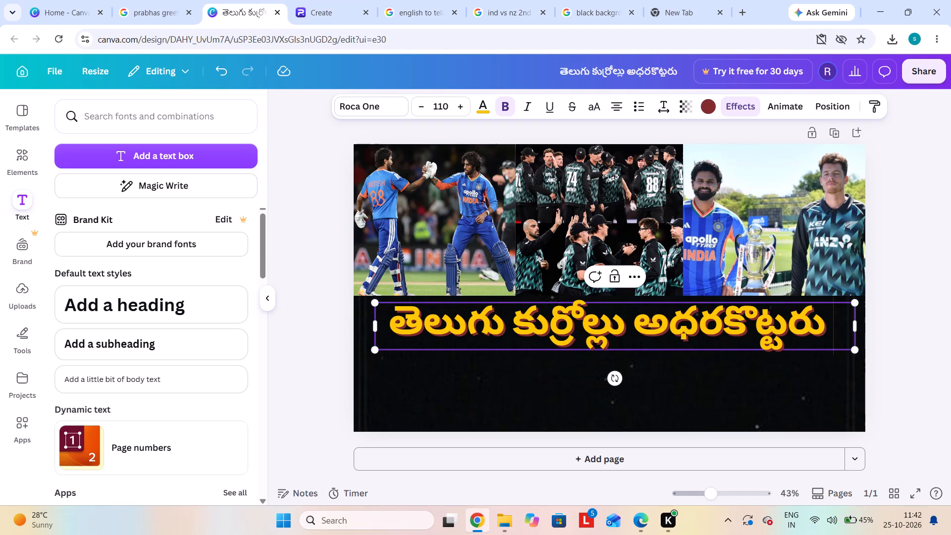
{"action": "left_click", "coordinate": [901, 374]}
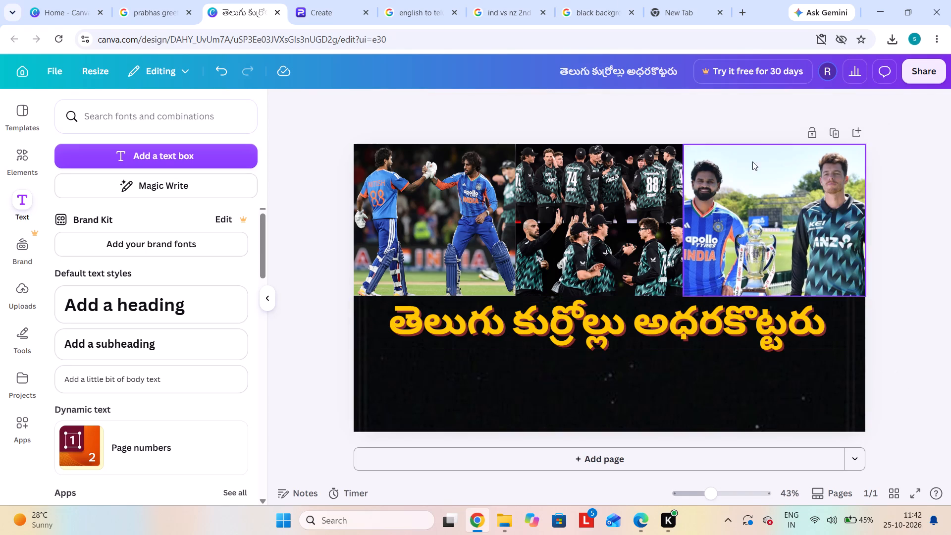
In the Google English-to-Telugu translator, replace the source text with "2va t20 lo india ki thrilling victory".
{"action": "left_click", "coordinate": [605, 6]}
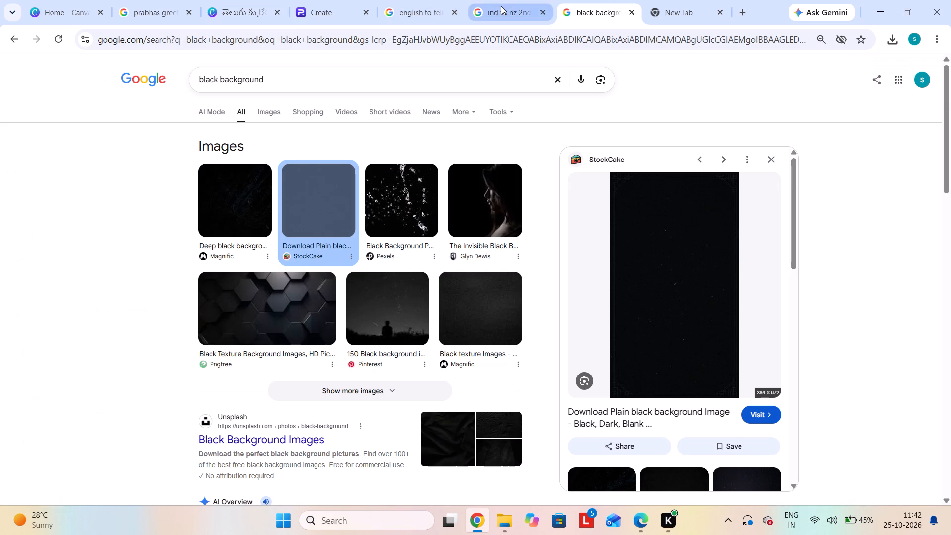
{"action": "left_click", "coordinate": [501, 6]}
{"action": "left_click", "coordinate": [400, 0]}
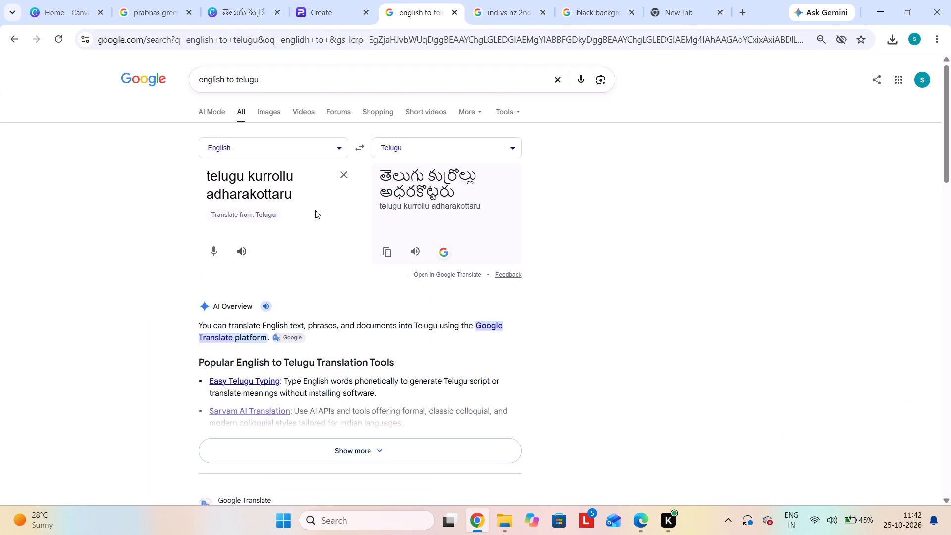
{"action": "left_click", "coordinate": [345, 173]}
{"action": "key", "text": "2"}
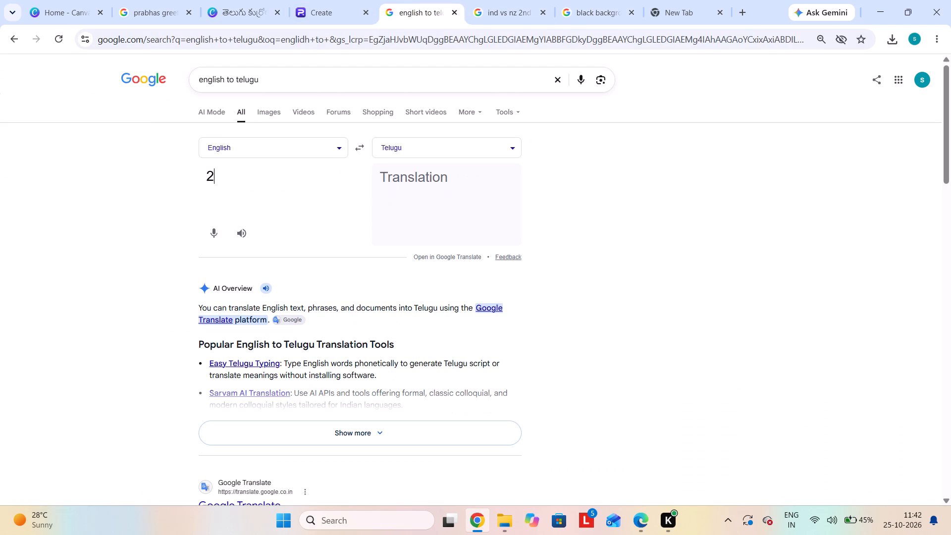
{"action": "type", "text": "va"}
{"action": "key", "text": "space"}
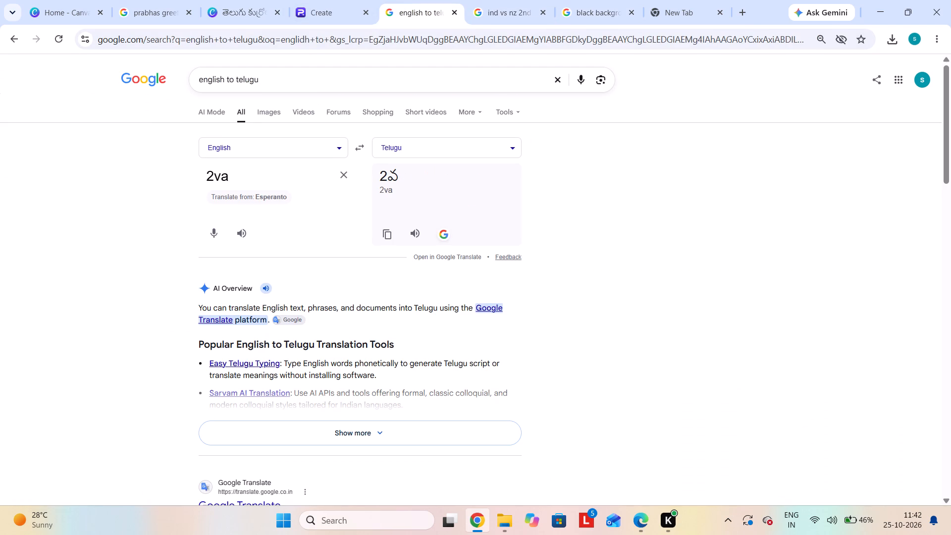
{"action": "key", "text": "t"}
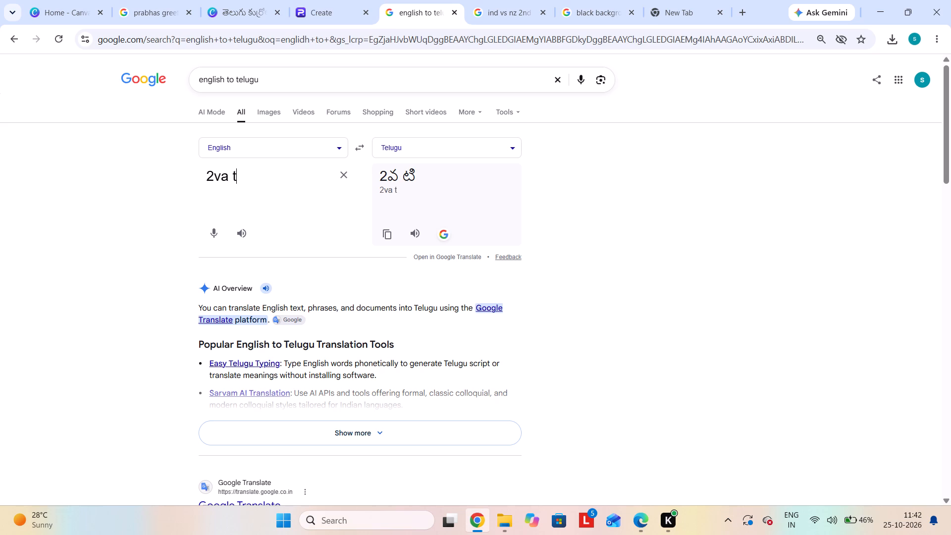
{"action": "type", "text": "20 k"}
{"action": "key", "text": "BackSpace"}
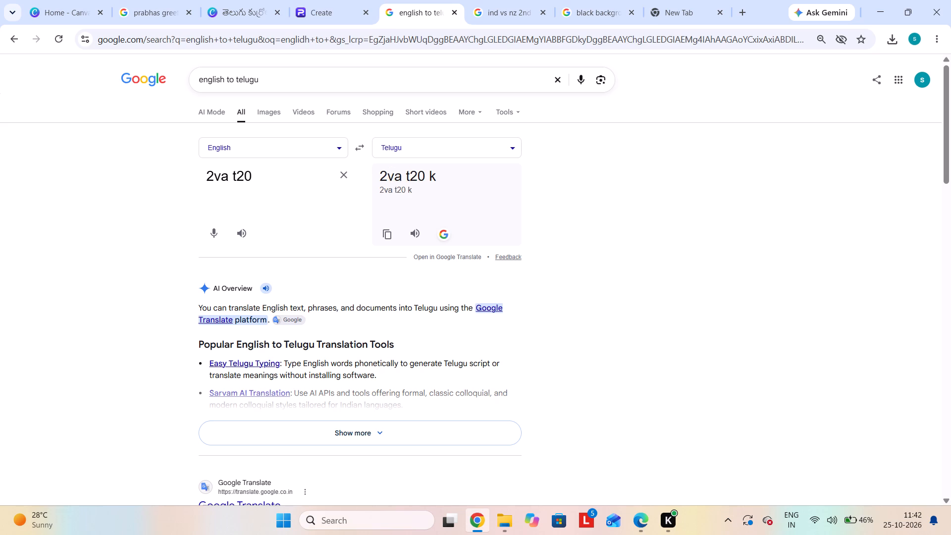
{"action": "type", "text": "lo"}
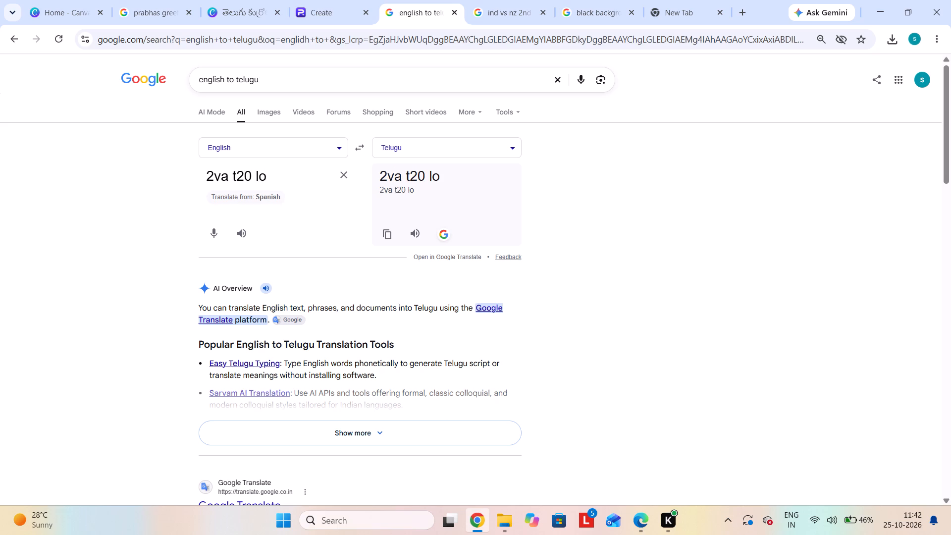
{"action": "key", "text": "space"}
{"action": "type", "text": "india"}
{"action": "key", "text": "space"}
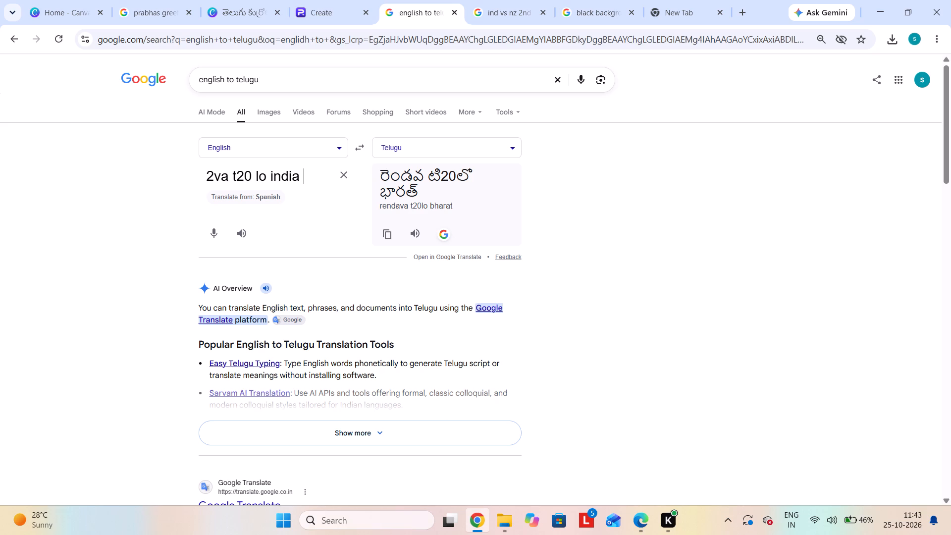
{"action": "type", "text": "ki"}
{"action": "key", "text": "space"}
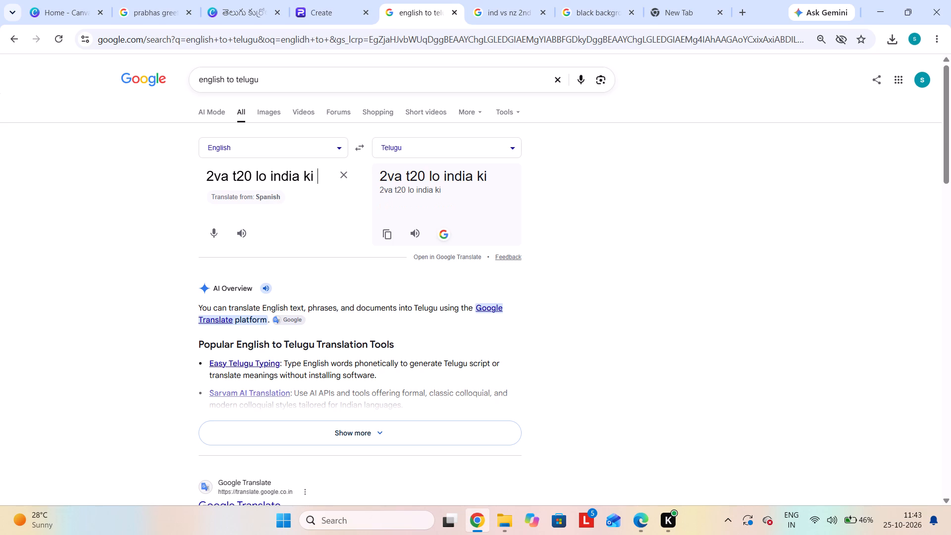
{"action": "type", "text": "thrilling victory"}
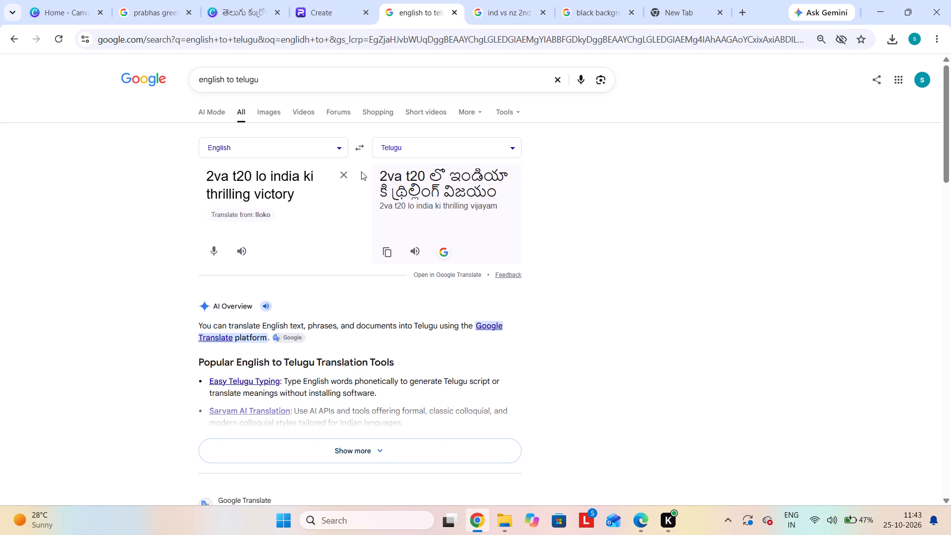
Translate "thrilling match lo gelichina li team india" into Telugu and copy the translation.
{"action": "left_click", "coordinate": [339, 175]}
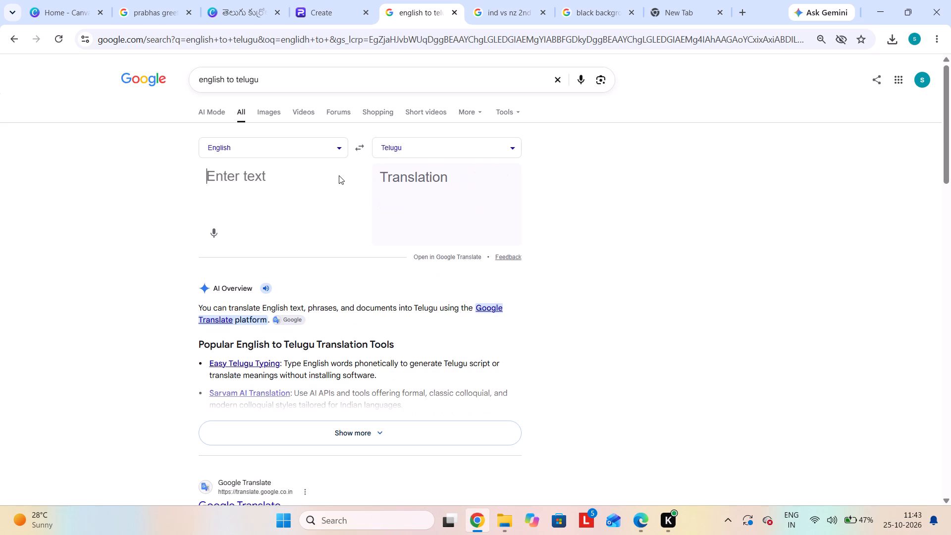
{"action": "type", "text": "thrilling match lo gelic"}
{"action": "type", "text": "hina li"}
{"action": "key", "text": "space"}
{"action": "type", "text": "team inida"}
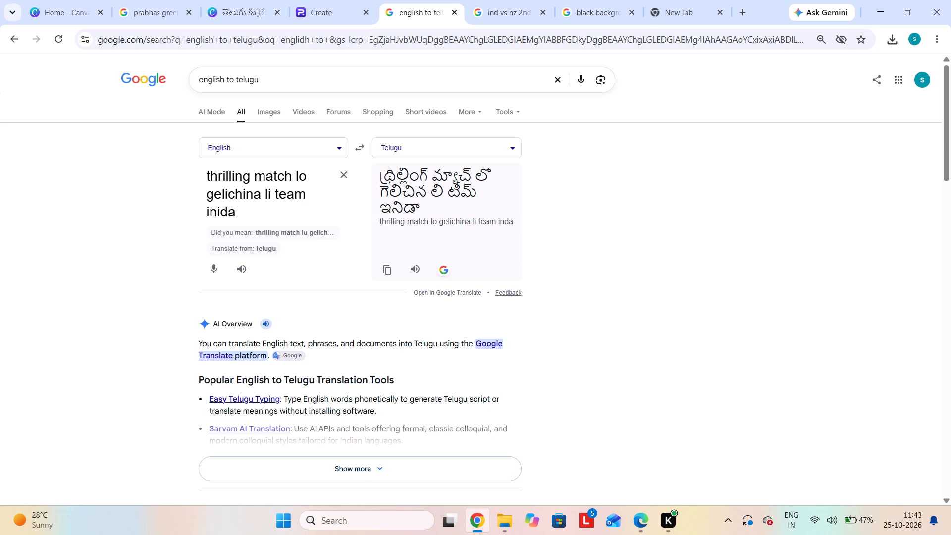
{"action": "key", "text": "Left"}
{"action": "key", "text": "Left"}
{"action": "key", "text": "Right"}
{"action": "key", "text": "BackSpace"}
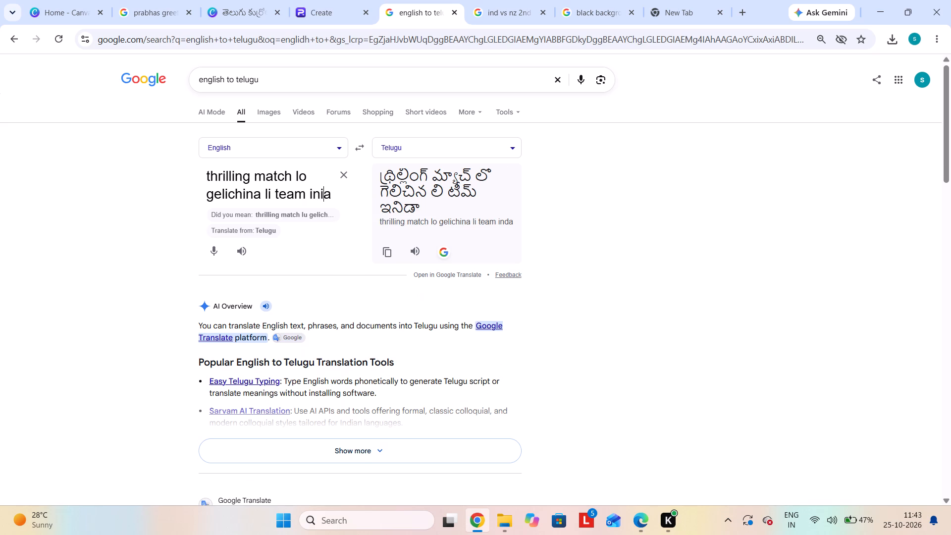
{"action": "key", "text": "BackSpace"}
{"action": "type", "text": "do"}
{"action": "key", "text": "BackSpace"}
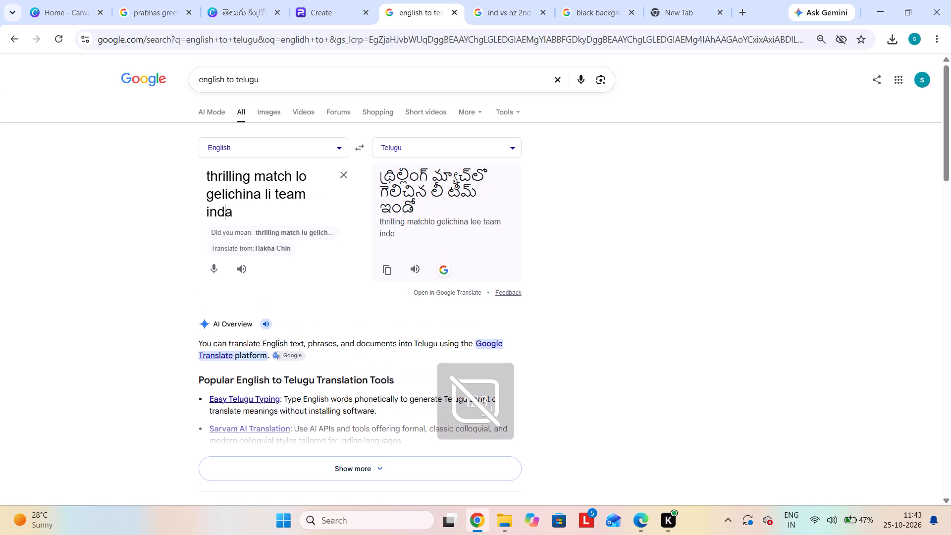
{"action": "key", "text": "i"}
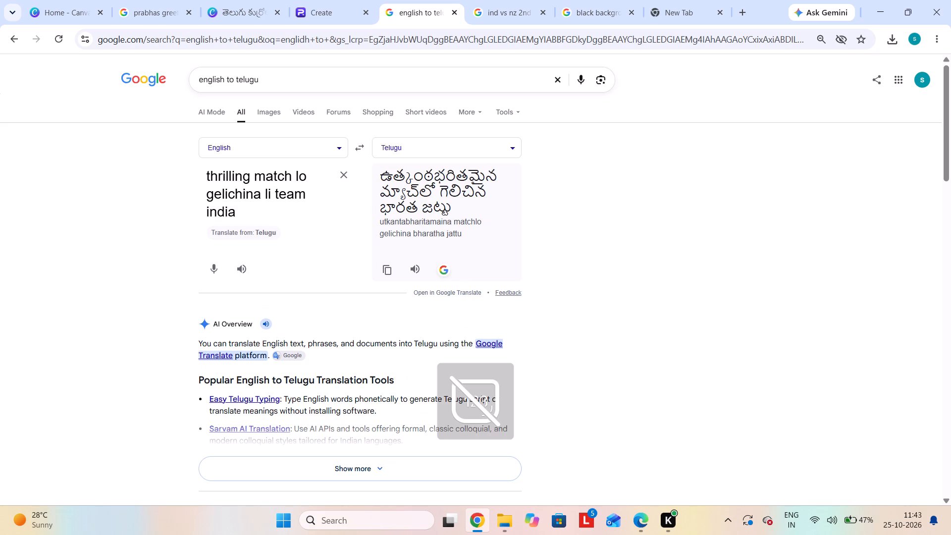
{"action": "left_click", "coordinate": [389, 269]}
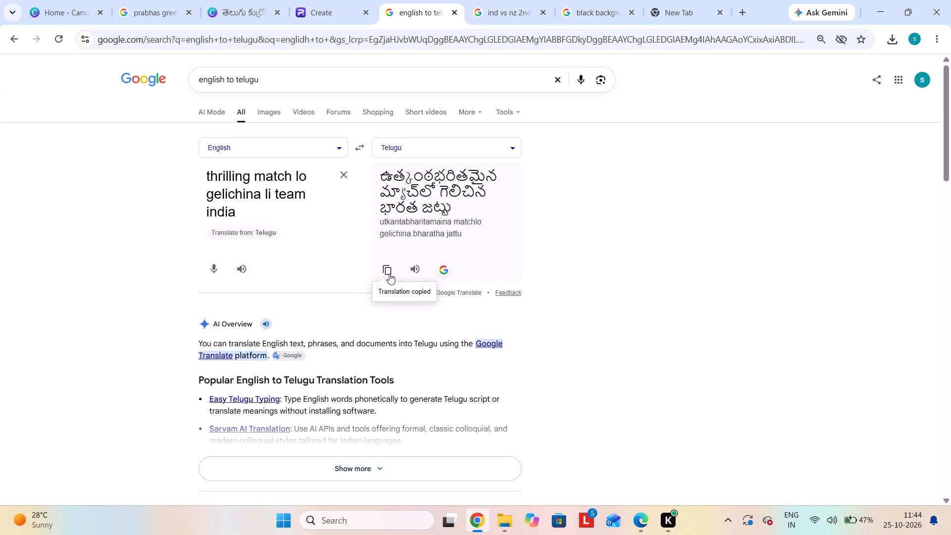
{"action": "left_click", "coordinate": [389, 273]}
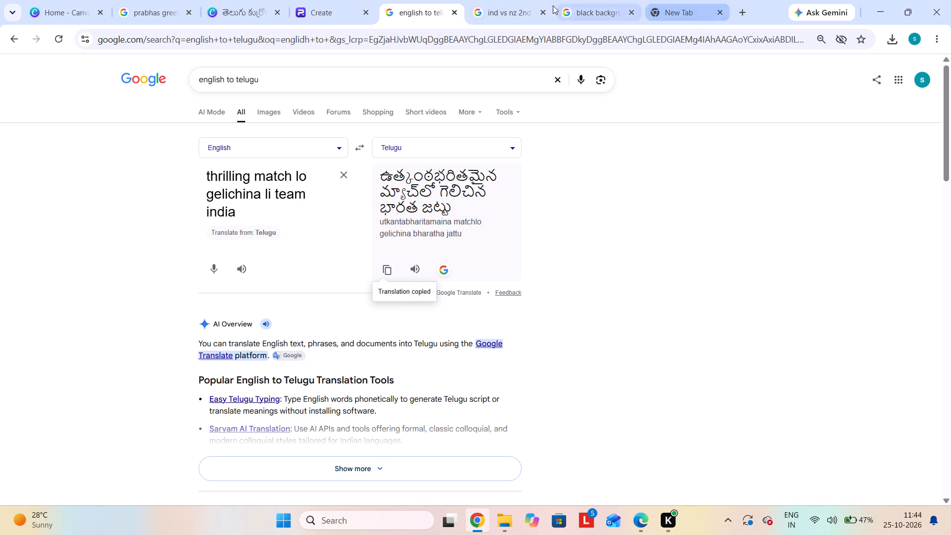
In the Canva design, paste the copied Telugu translation as new text and move it down onto the black background.
{"action": "left_click", "coordinate": [225, 0]}
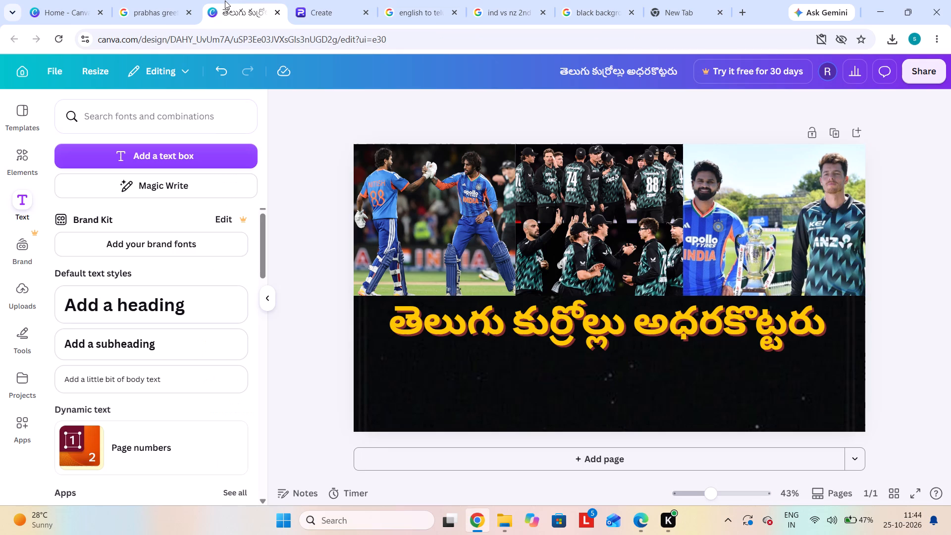
{"action": "left_click", "coordinate": [156, 149]}
{"action": "key", "text": "ctrl+v"}
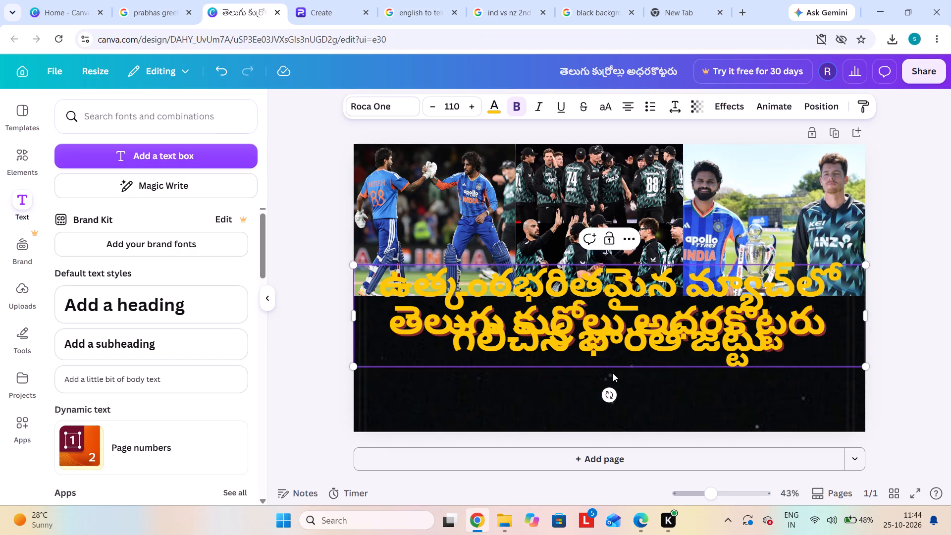
{"action": "left_click_drag", "start_coordinate": [619, 369], "coordinate": [619, 447]}
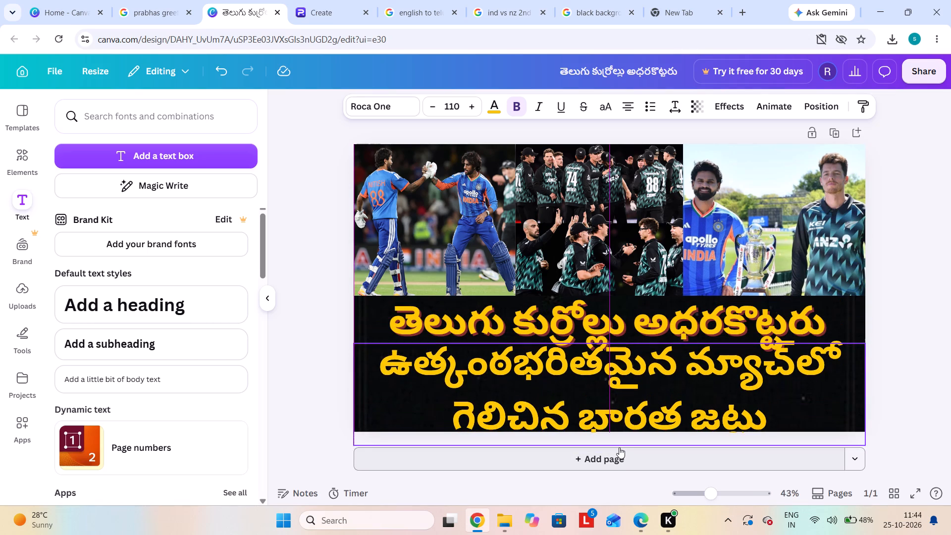
{"action": "left_click_drag", "start_coordinate": [619, 447], "coordinate": [616, 418]}
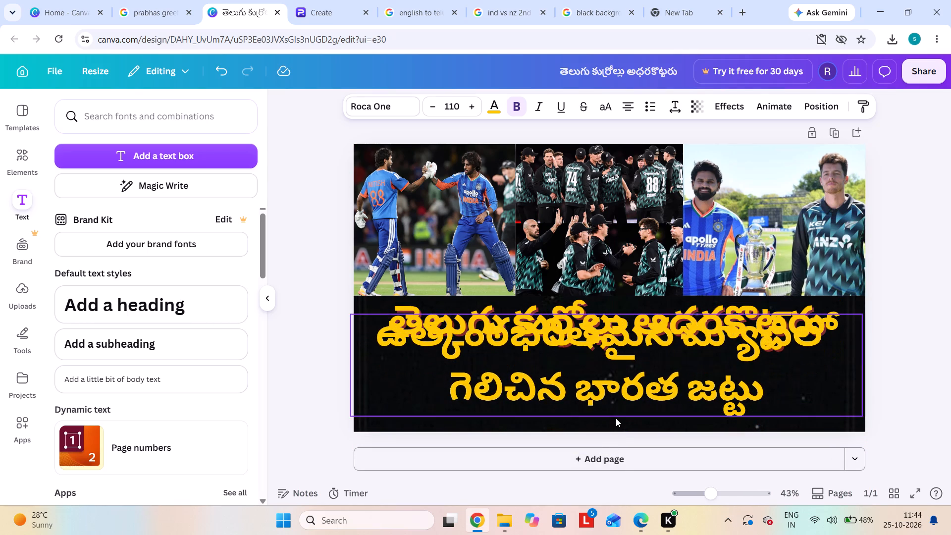
{"action": "left_click_drag", "start_coordinate": [616, 418], "coordinate": [615, 416]}
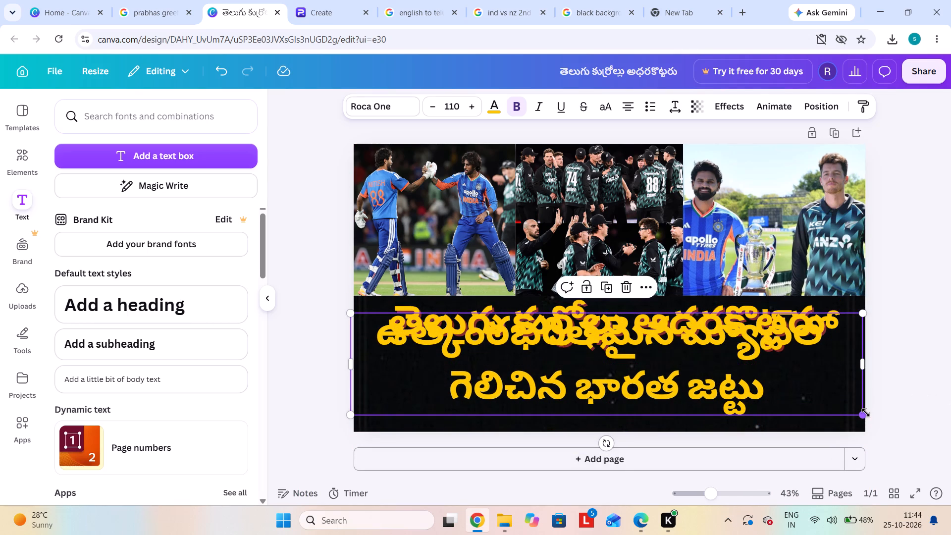
Scale the pasted Telugu text to size 77.5, widened to a single line, and place it below the headline near the page's bottom edge.
{"action": "left_click_drag", "start_coordinate": [866, 413], "coordinate": [711, 401]}
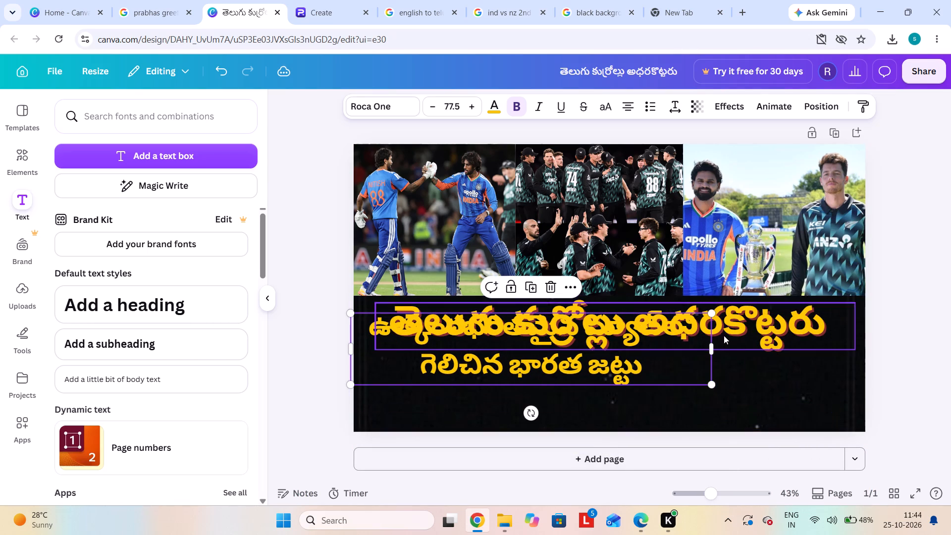
{"action": "left_click", "coordinate": [711, 346]}
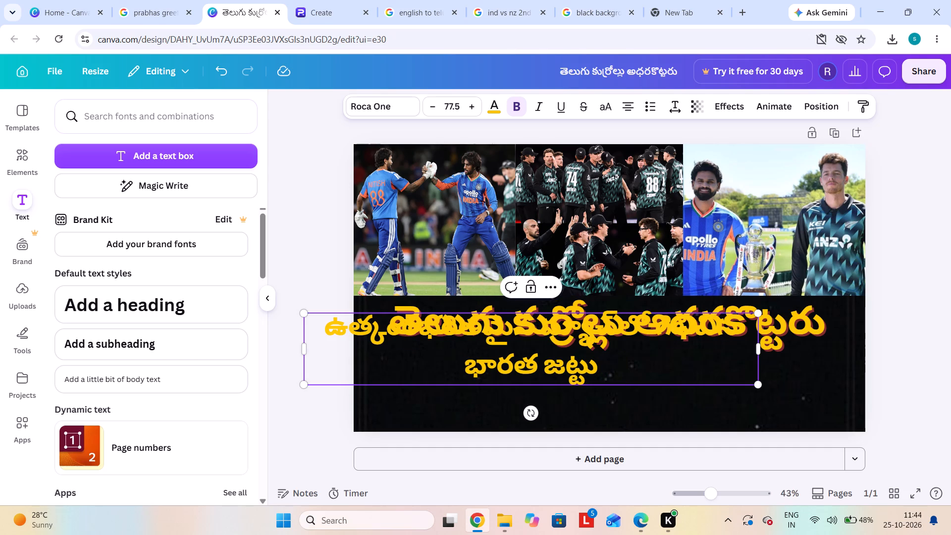
{"action": "left_click_drag", "start_coordinate": [760, 350], "coordinate": [925, 325]}
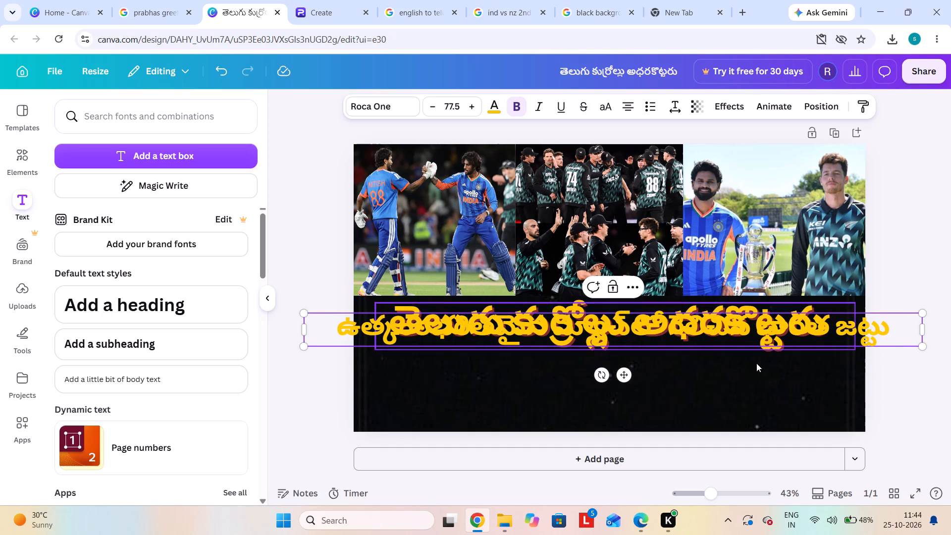
{"action": "left_click_drag", "start_coordinate": [737, 348], "coordinate": [756, 416]}
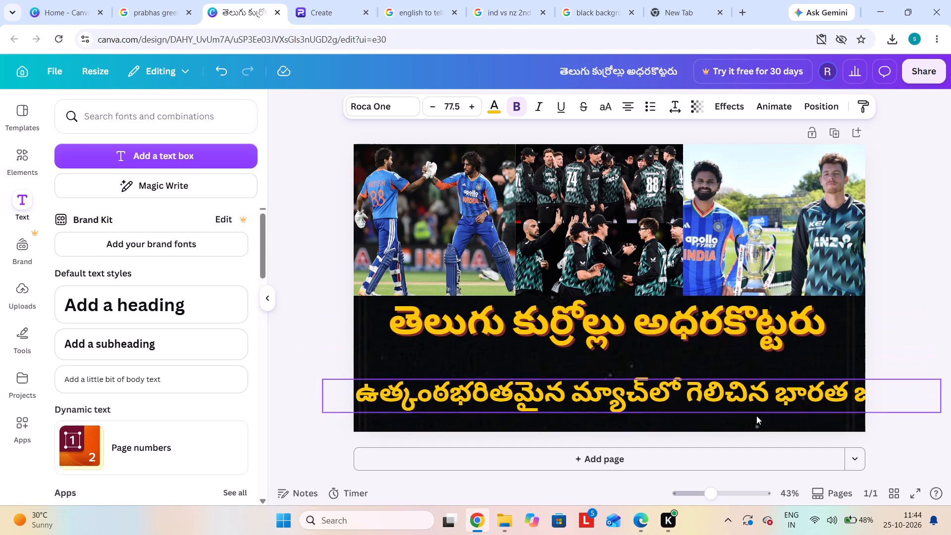
{"action": "left_click_drag", "start_coordinate": [756, 416], "coordinate": [748, 425]}
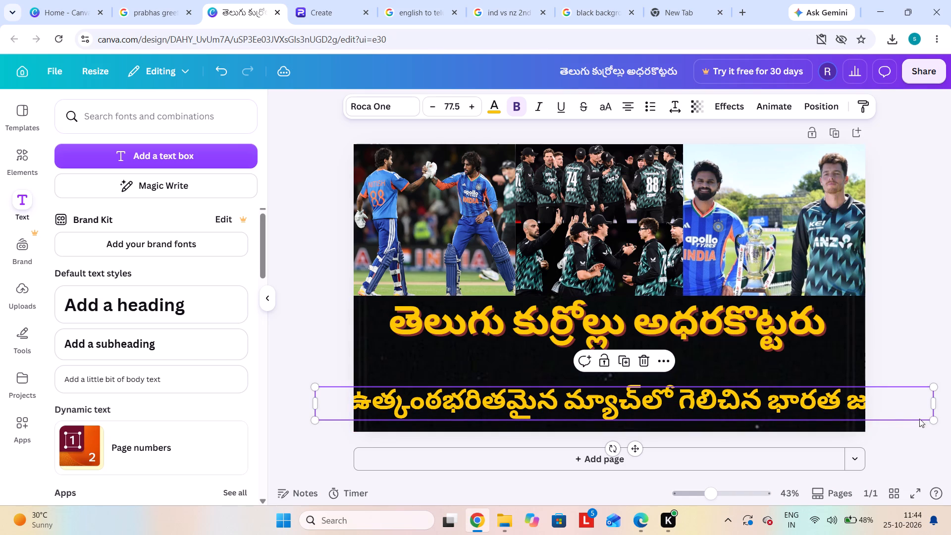
Reduce the second Telugu line to size 69 so it fits the page width, and position it slightly above the page's bottom edge.
{"action": "left_click_drag", "start_coordinate": [932, 420], "coordinate": [893, 420]}
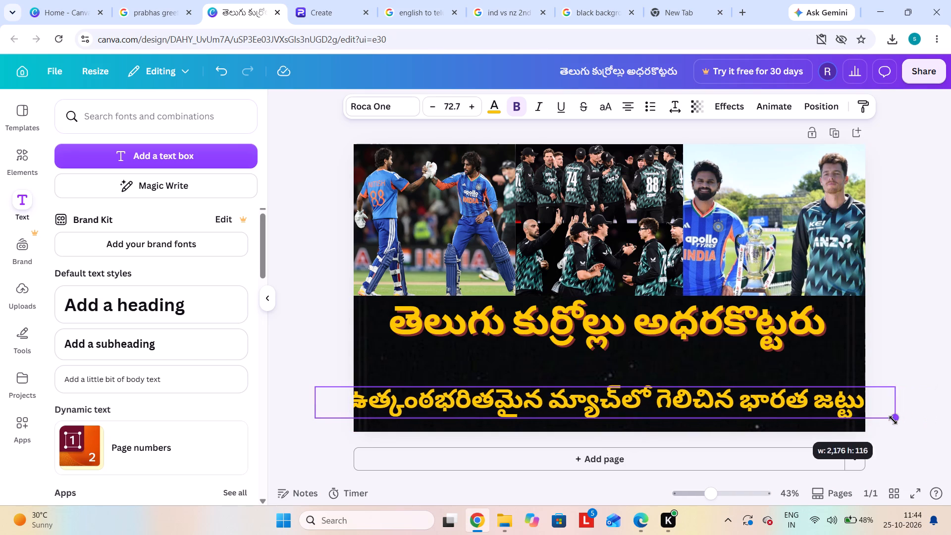
{"action": "left_click_drag", "start_coordinate": [893, 420], "coordinate": [880, 423]}
{"action": "left_click_drag", "start_coordinate": [747, 408], "coordinate": [761, 419]}
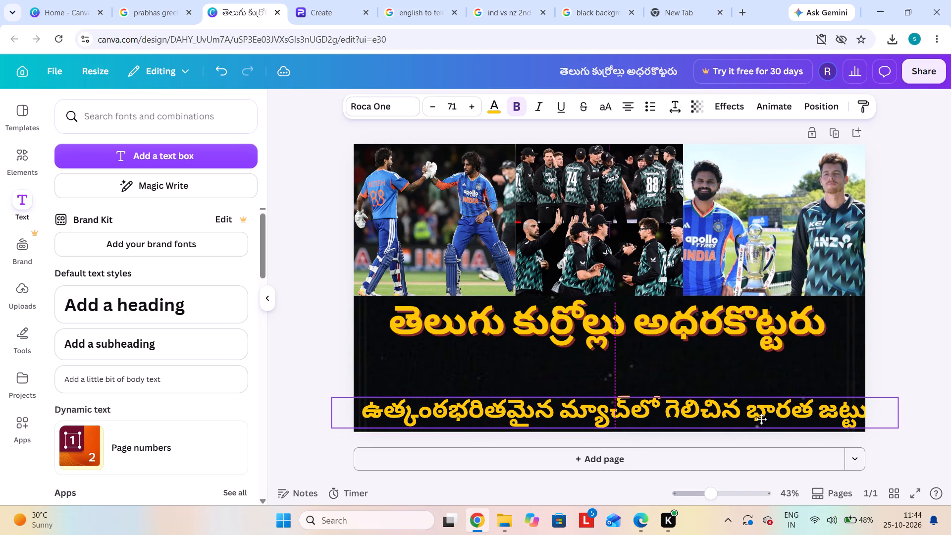
{"action": "left_click_drag", "start_coordinate": [761, 419], "coordinate": [760, 419]}
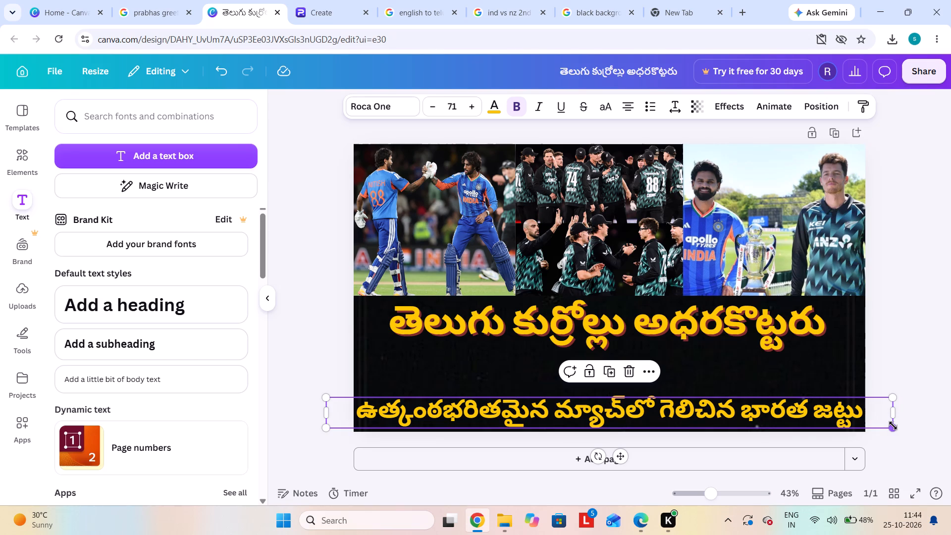
{"action": "left_click_drag", "start_coordinate": [893, 426], "coordinate": [877, 421]}
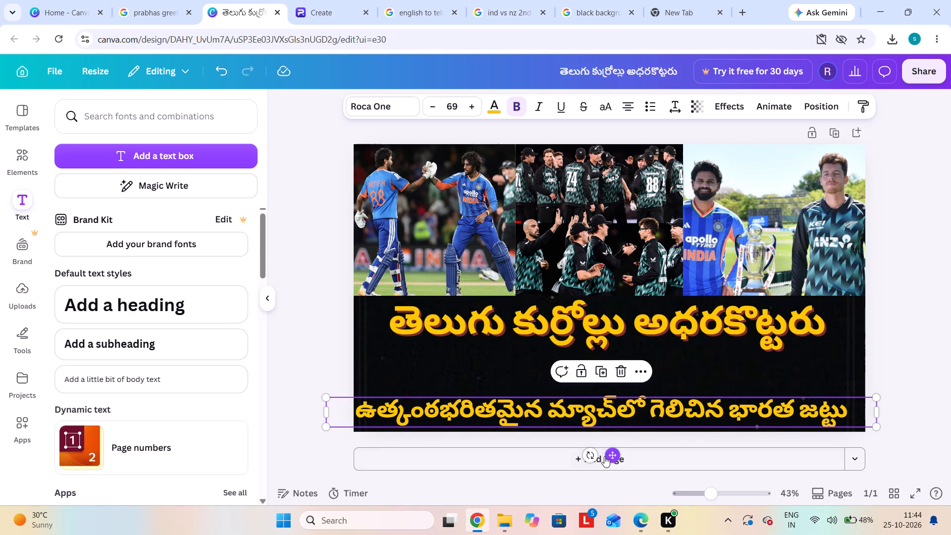
{"action": "left_click_drag", "start_coordinate": [609, 455], "coordinate": [619, 457]}
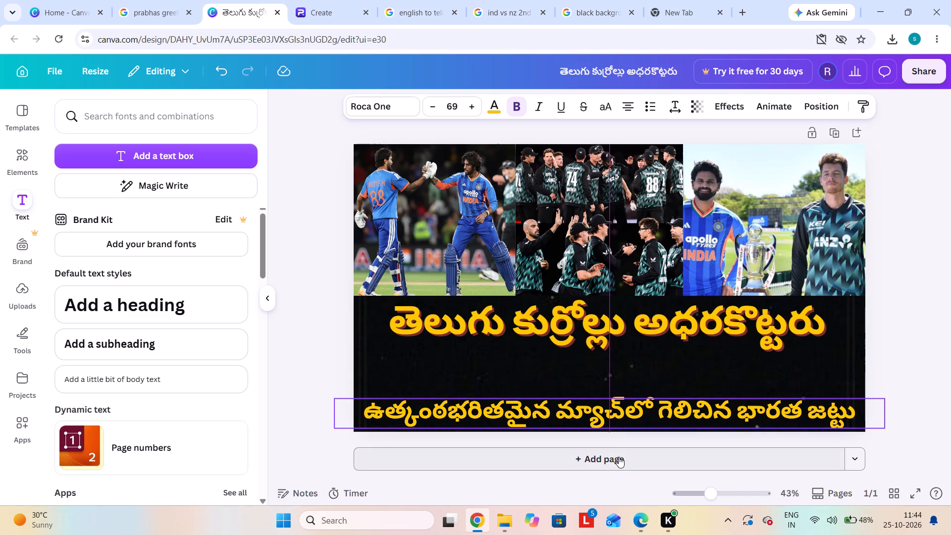
{"action": "left_click_drag", "start_coordinate": [619, 457], "coordinate": [621, 457]}
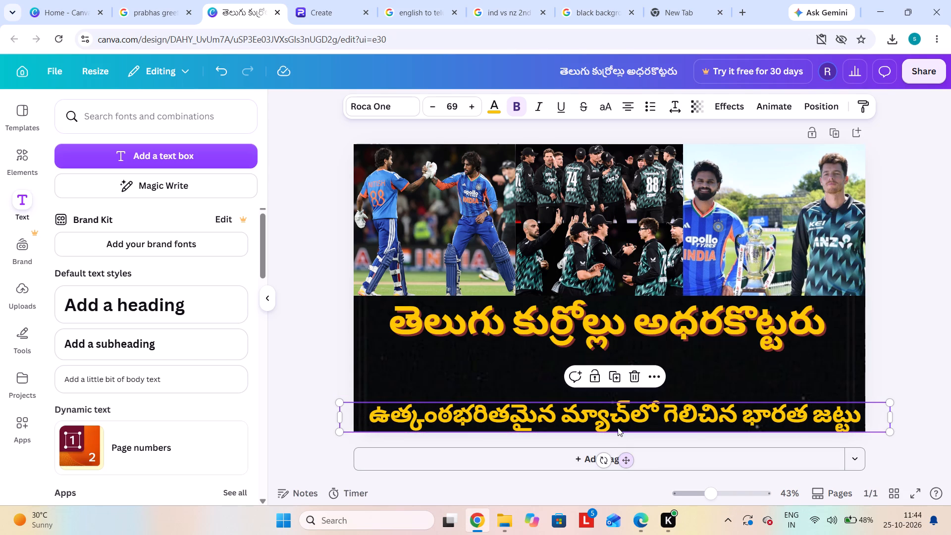
{"action": "left_click_drag", "start_coordinate": [625, 454], "coordinate": [627, 435]}
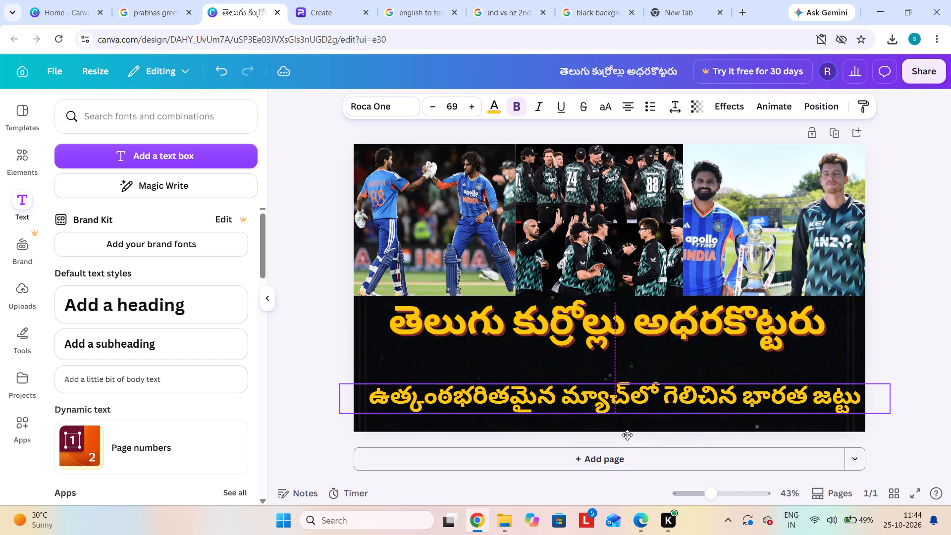
{"action": "left_click_drag", "start_coordinate": [627, 435], "coordinate": [627, 434]}
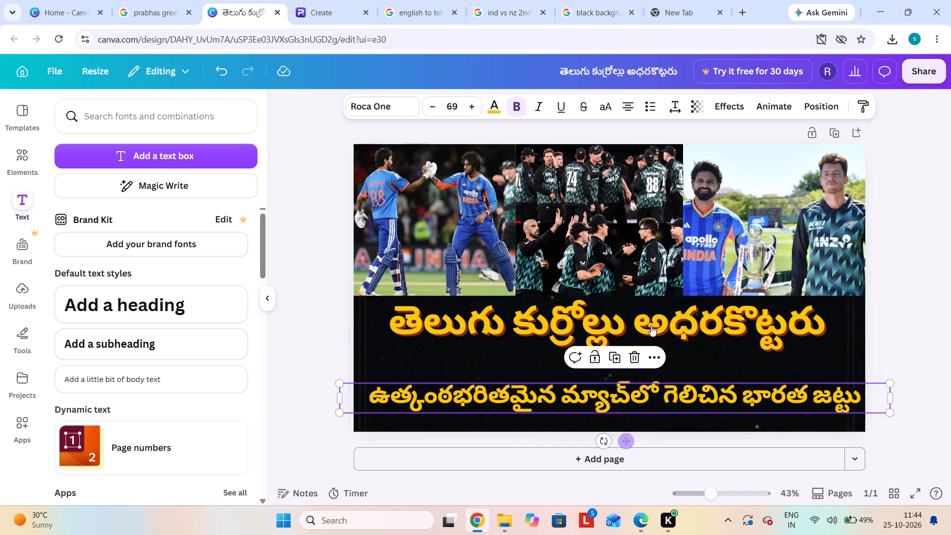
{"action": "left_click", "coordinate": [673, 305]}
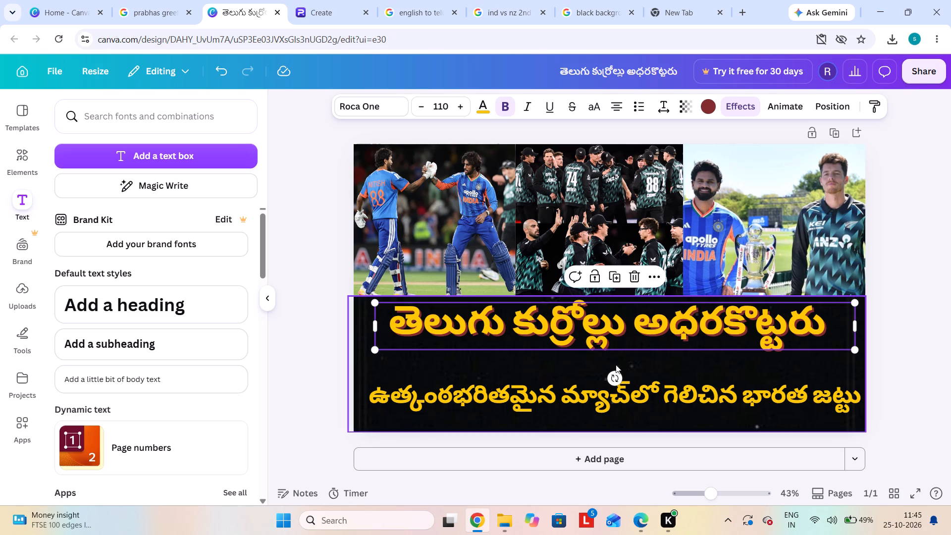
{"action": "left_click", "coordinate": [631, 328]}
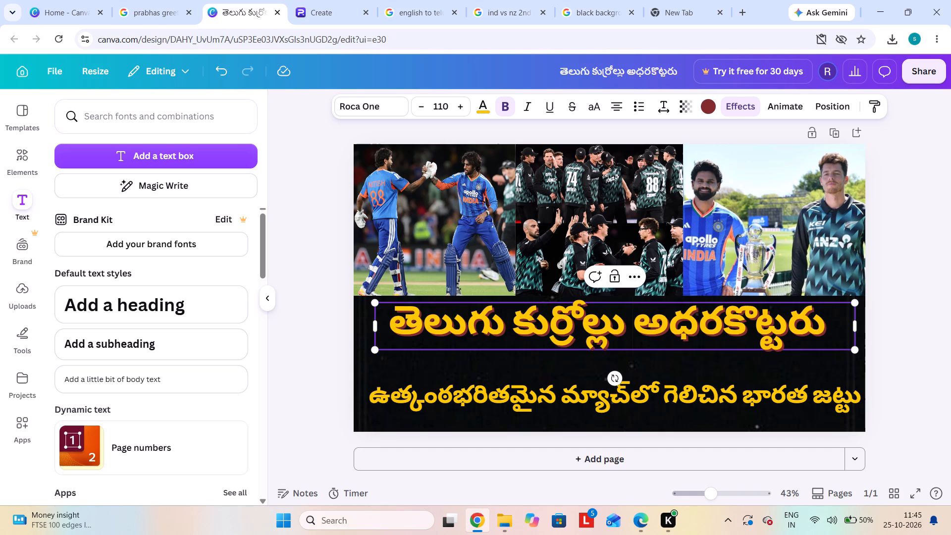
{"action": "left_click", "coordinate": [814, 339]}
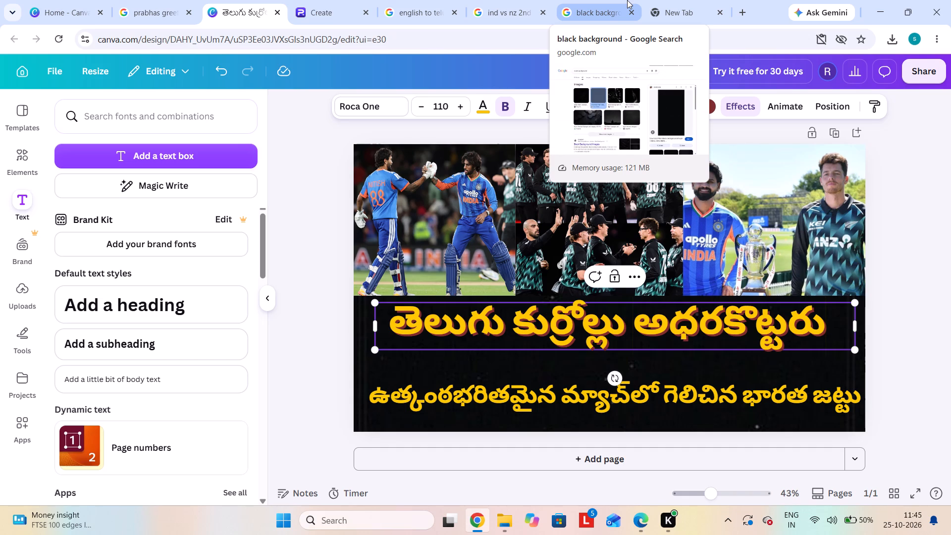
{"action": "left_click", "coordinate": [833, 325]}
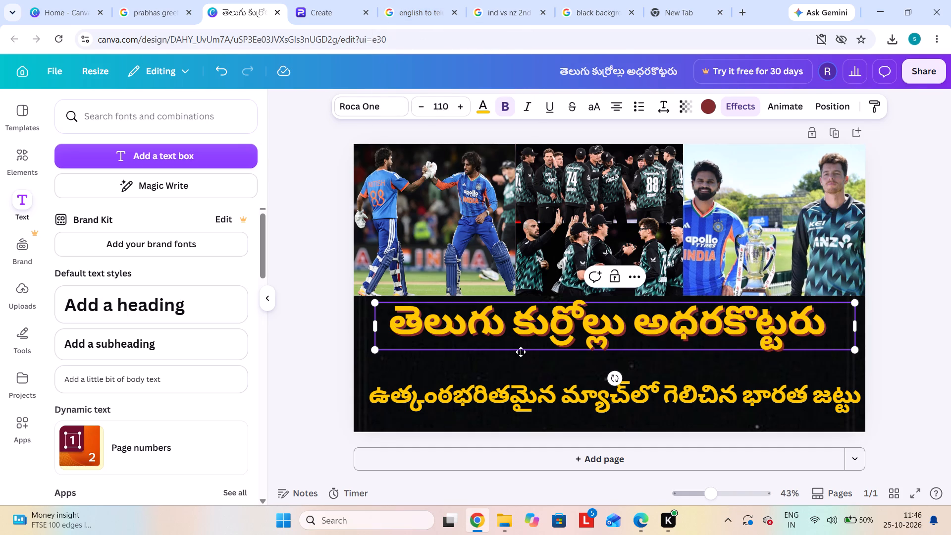
In the Google English-to-Telugu translator, replace the source text with "telugu kurralla maazaka".
{"action": "left_click", "coordinate": [349, 0]}
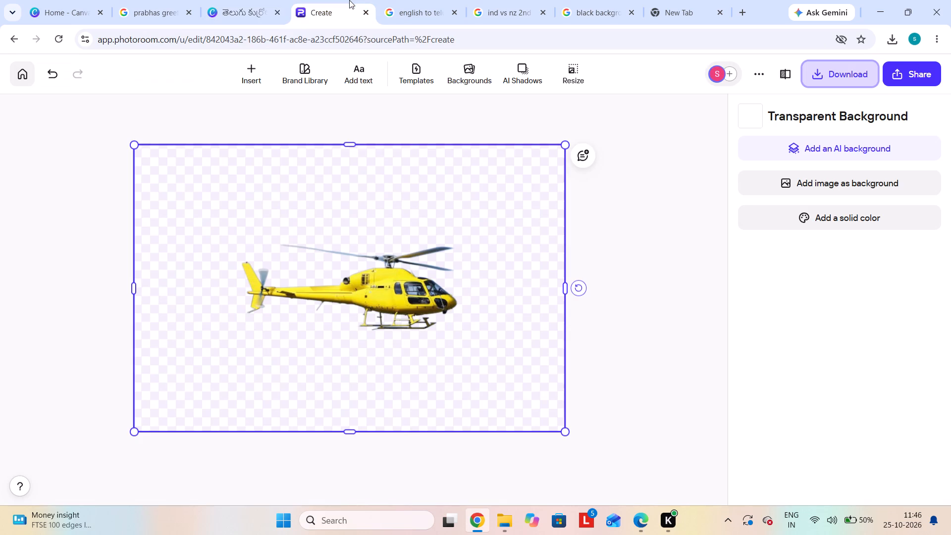
{"action": "left_click", "coordinate": [397, 1]}
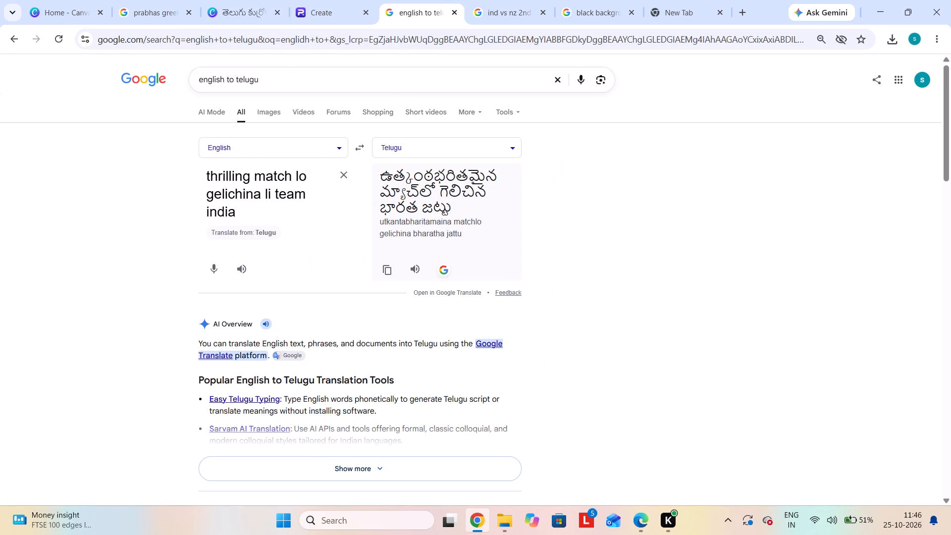
{"action": "left_click", "coordinate": [349, 171]}
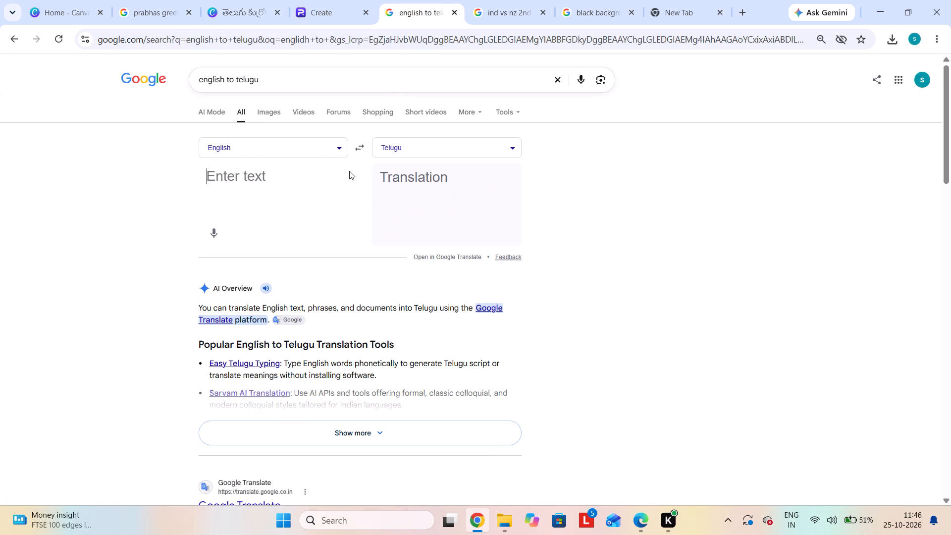
{"action": "type", "text": "telg"}
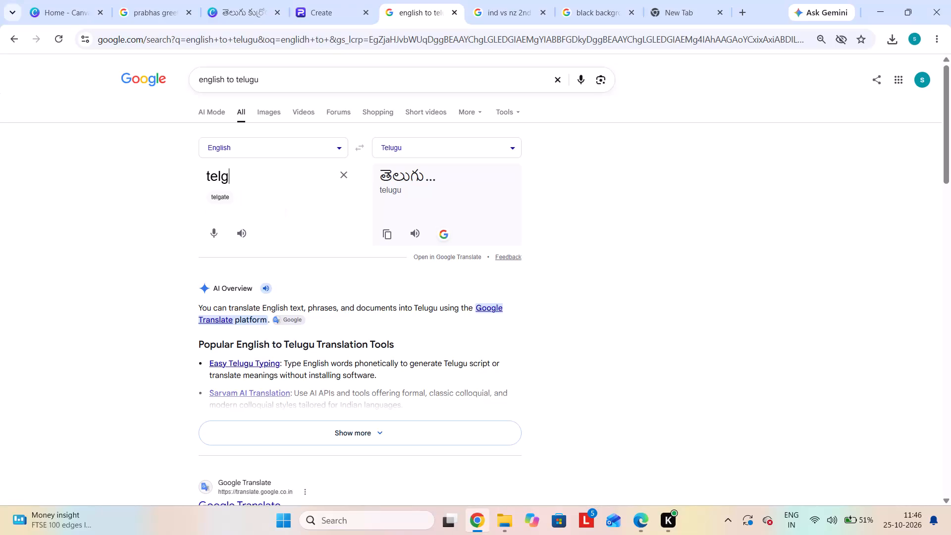
{"action": "key", "text": "BackSpace"}
{"action": "type", "text": "ugu kurrolla"}
{"action": "key", "text": "space"}
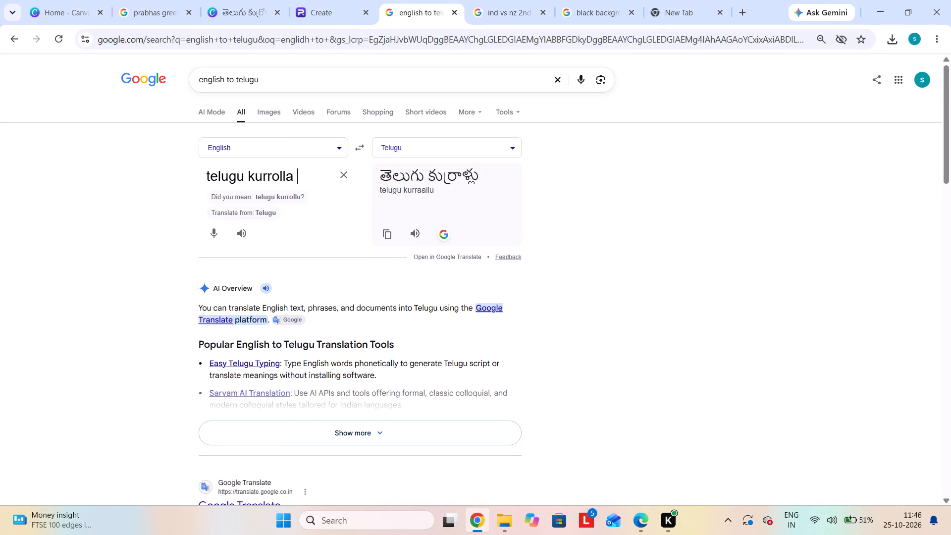
{"action": "key", "text": "BackSpace"}
{"action": "key", "text": "BackSpace"}
{"action": "key", "text": "BackSpace"}
{"action": "key", "text": "BackSpace"}
{"action": "key", "text": "BackSpace"}
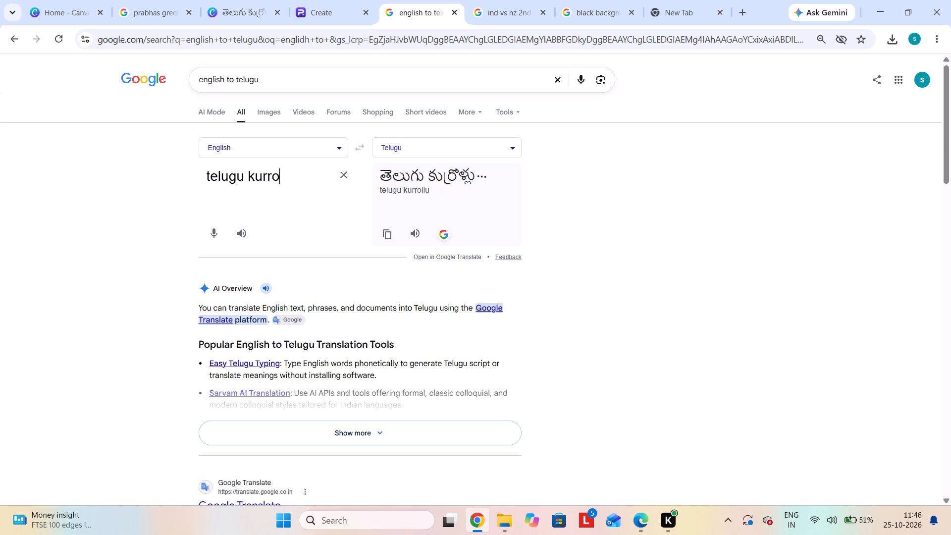
{"action": "type", "text": "alla"}
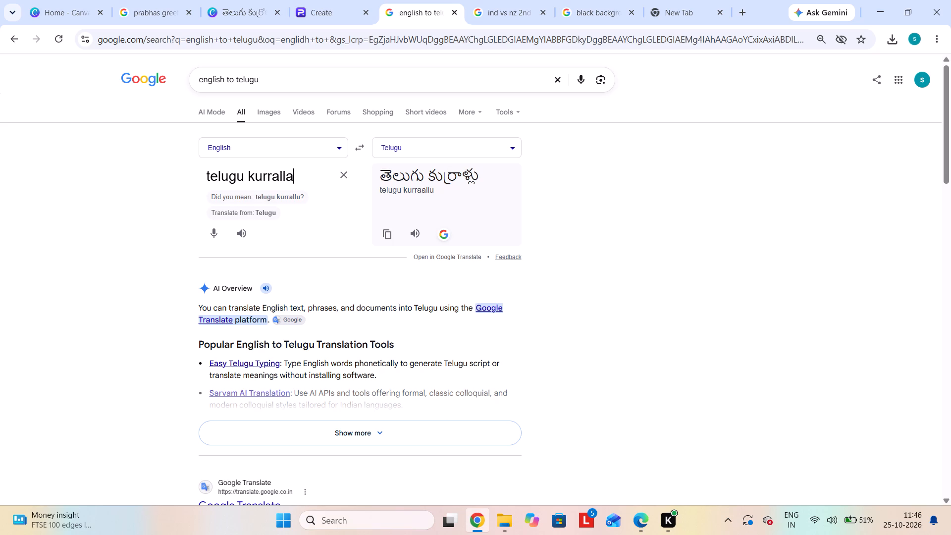
{"action": "key", "text": "space"}
{"action": "type", "text": "maazaka"}
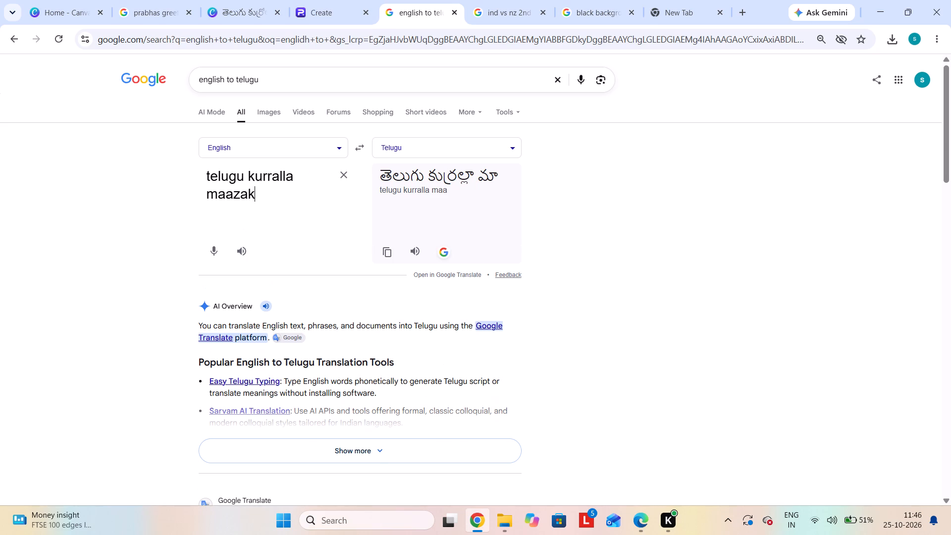
{"action": "key", "text": "space"}
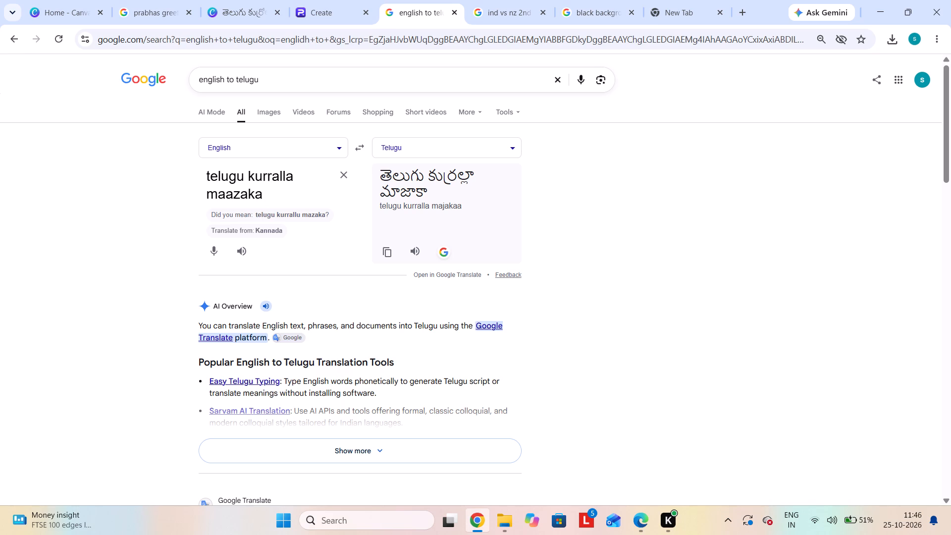
Add "wow!" before "telugu kurralla maazaka" in the translator's source text and copy the Telugu translation.
{"action": "left_click", "coordinate": [207, 175]}
{"action": "type", "text": "wow"}
{"action": "key", "text": "space"}
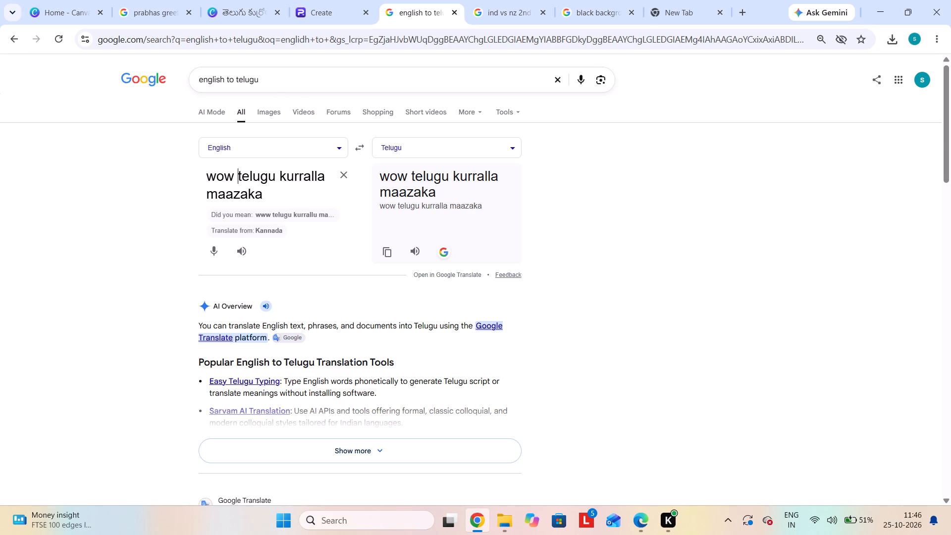
{"action": "left_click", "coordinate": [292, 195]}
{"action": "left_click", "coordinate": [231, 176]}
{"action": "key", "text": "shift+exclam"}
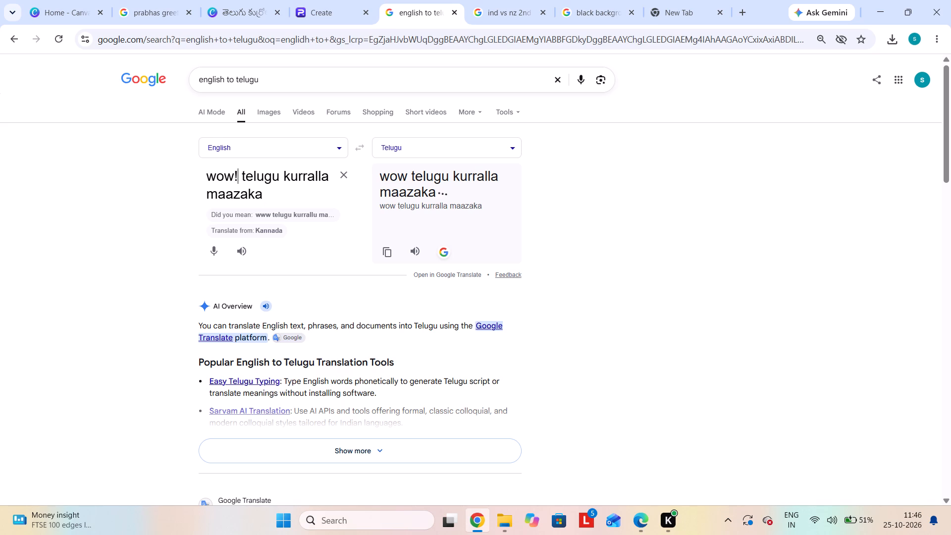
{"action": "left_click", "coordinate": [390, 248]}
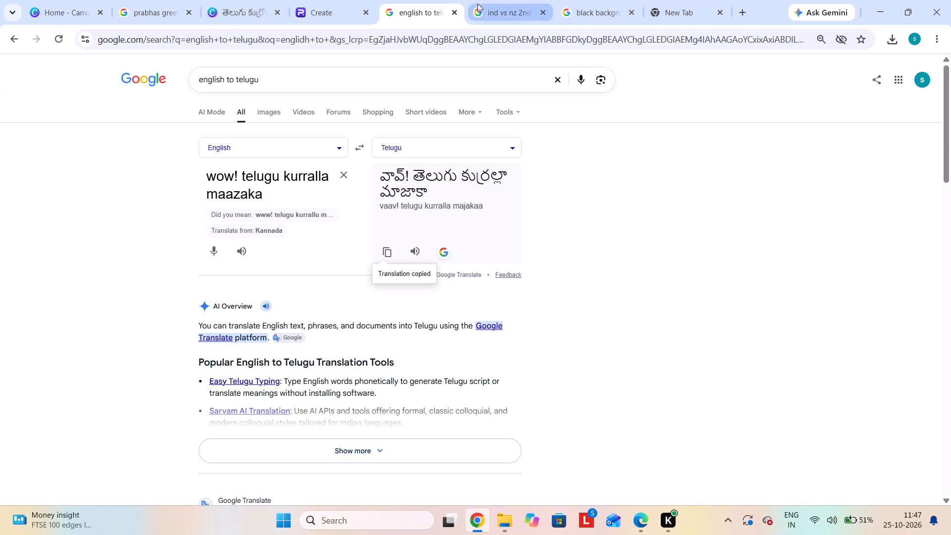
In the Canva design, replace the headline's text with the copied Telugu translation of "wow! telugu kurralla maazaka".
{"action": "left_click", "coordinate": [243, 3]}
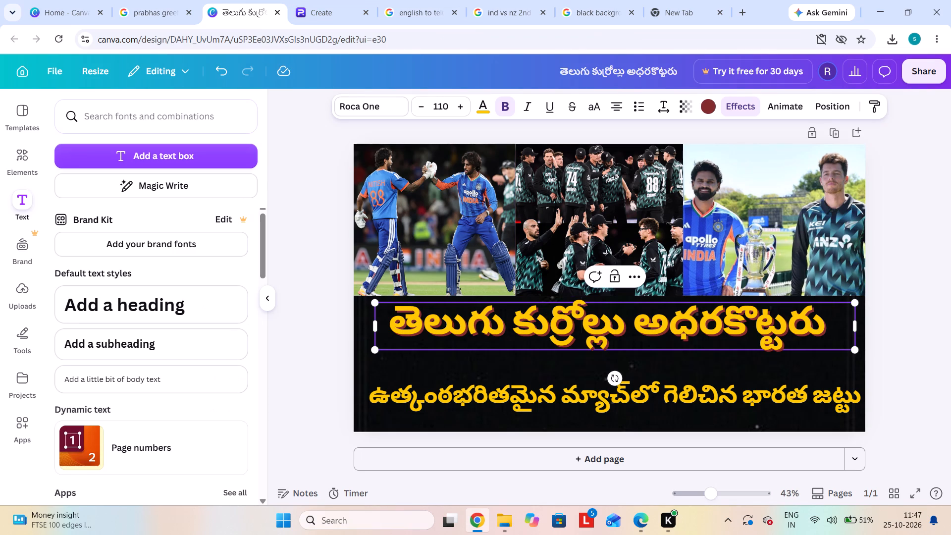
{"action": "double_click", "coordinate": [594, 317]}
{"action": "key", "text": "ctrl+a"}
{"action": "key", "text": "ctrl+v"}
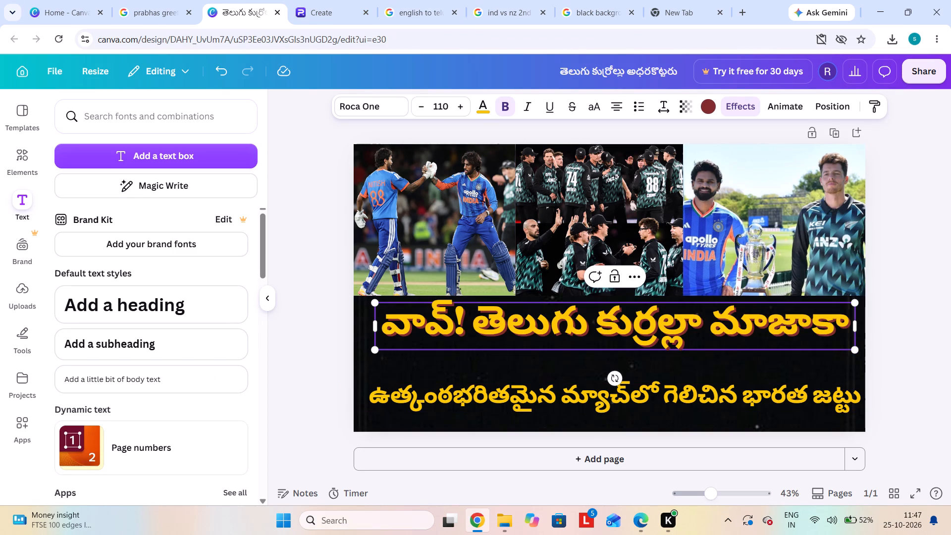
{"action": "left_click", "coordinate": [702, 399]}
Set the headline's font size to 69 and move it down to just above the second Telugu line.
{"action": "left_click", "coordinate": [739, 306]}
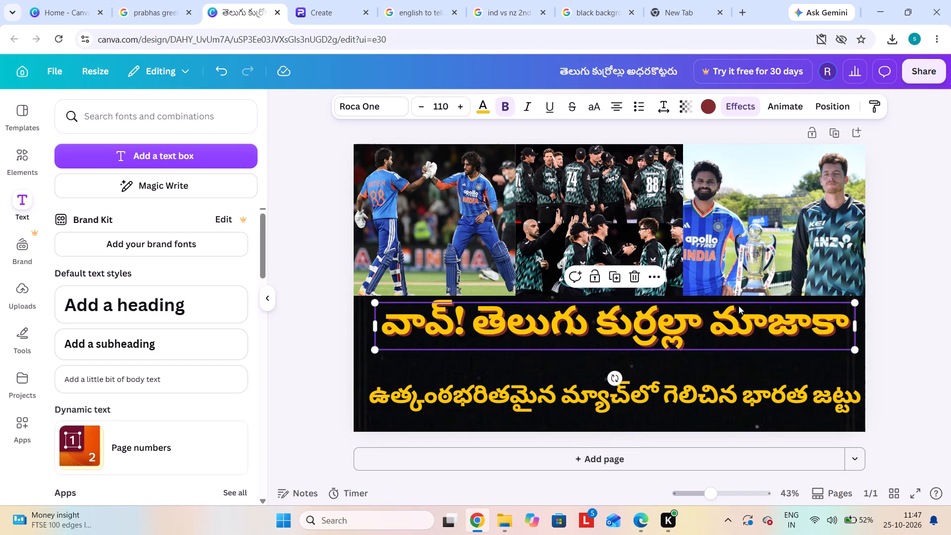
{"action": "left_click", "coordinate": [444, 104]}
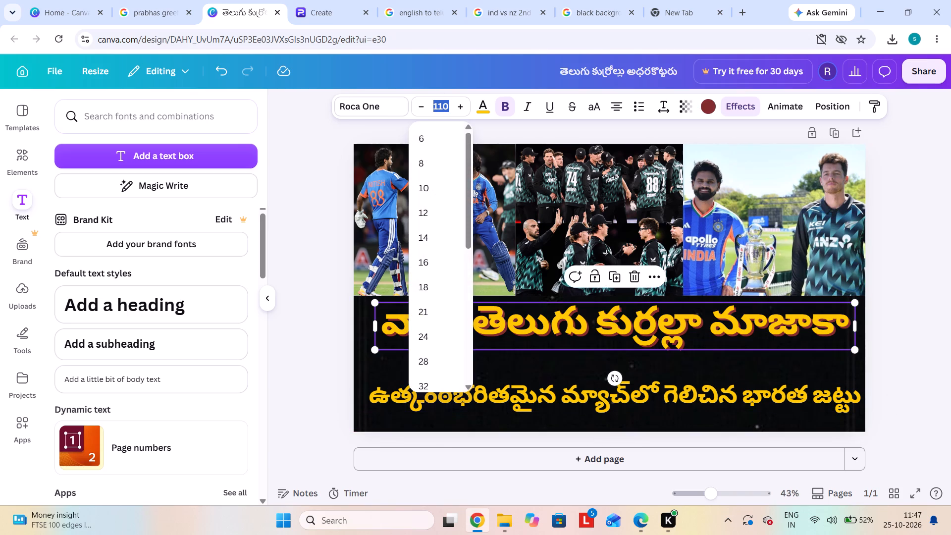
{"action": "type", "text": "69"}
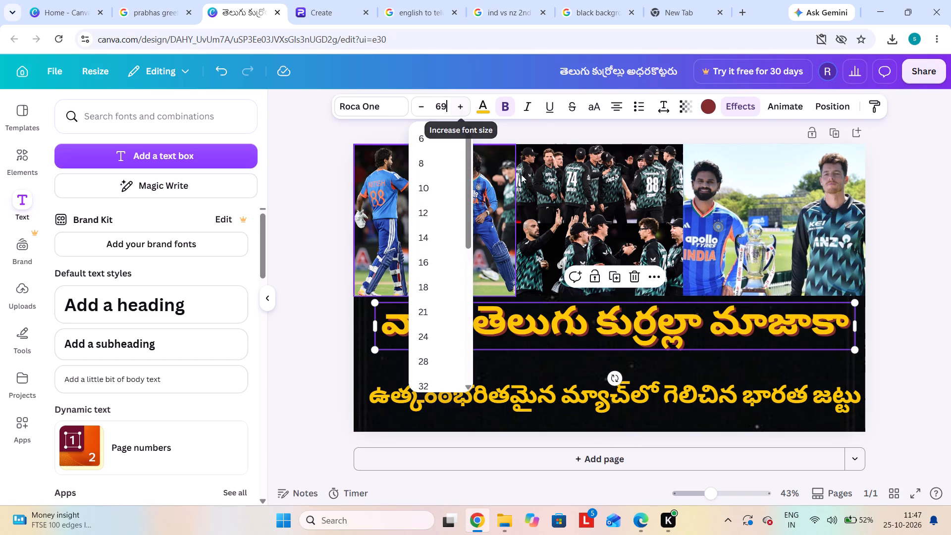
{"action": "key", "text": "Return"}
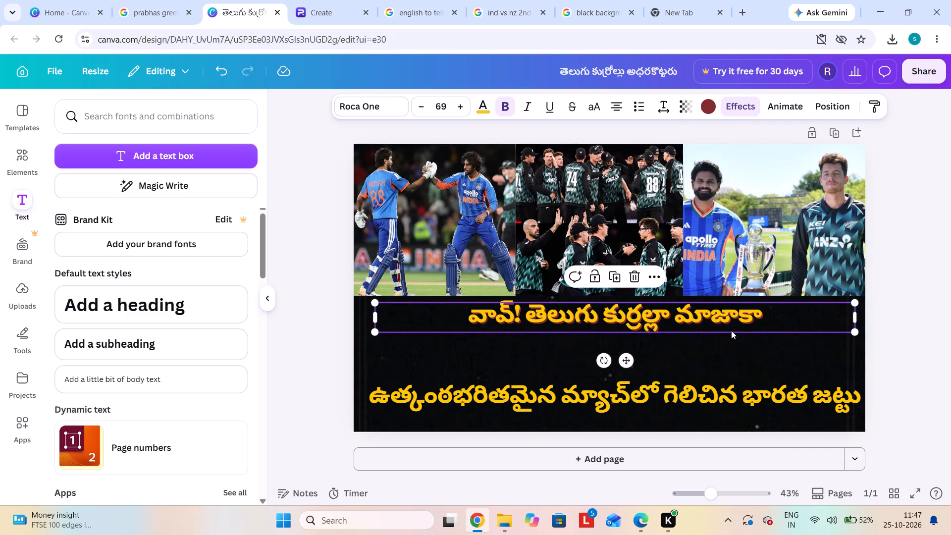
{"action": "left_click", "coordinate": [728, 321]}
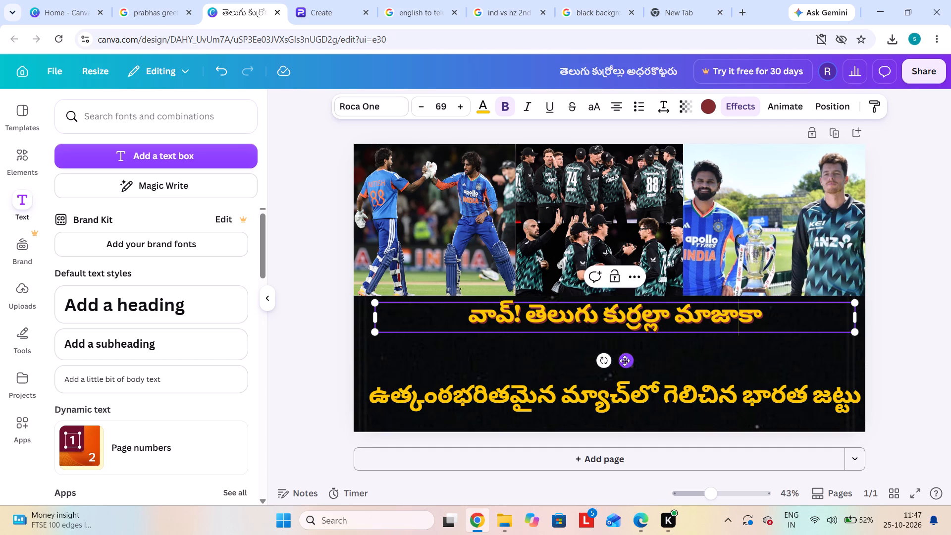
{"action": "left_click_drag", "start_coordinate": [625, 361], "coordinate": [530, 427]}
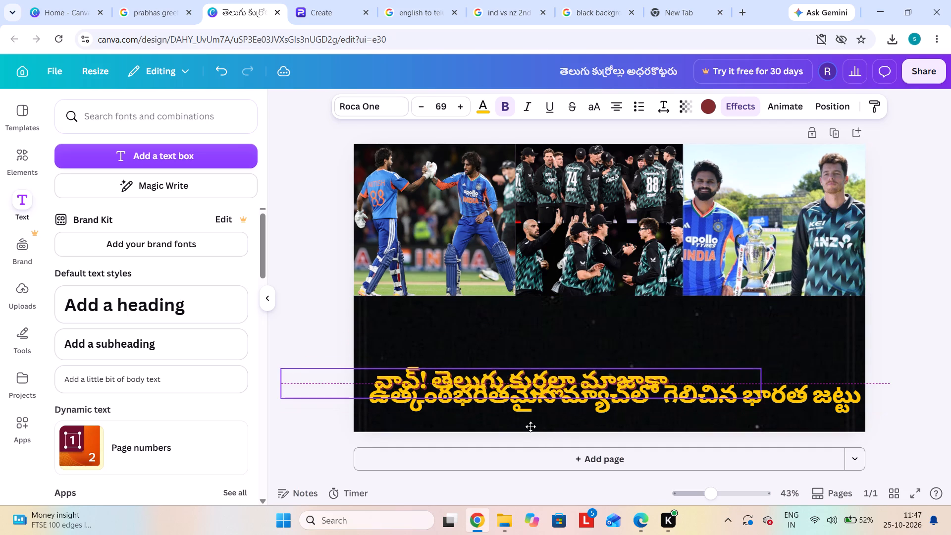
{"action": "left_click_drag", "start_coordinate": [530, 427], "coordinate": [530, 409]}
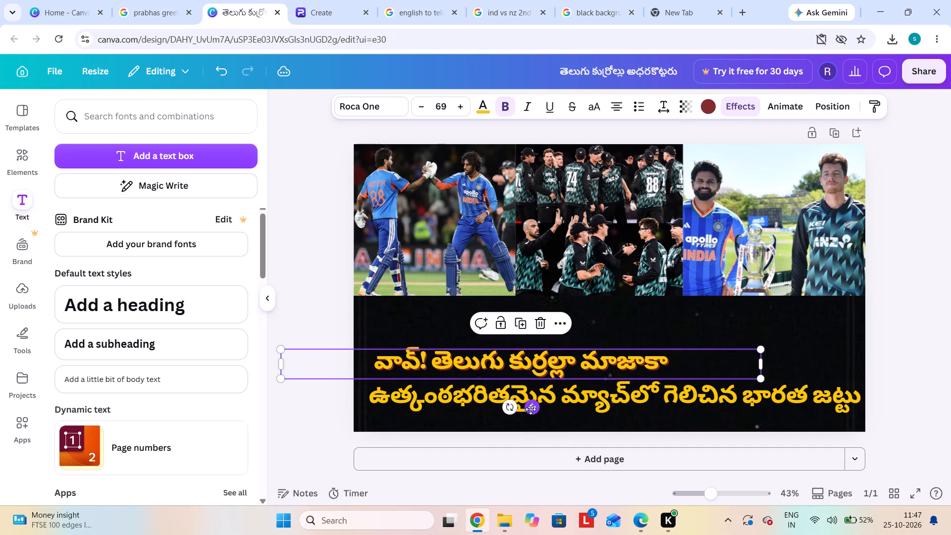
{"action": "left_click", "coordinate": [690, 364]}
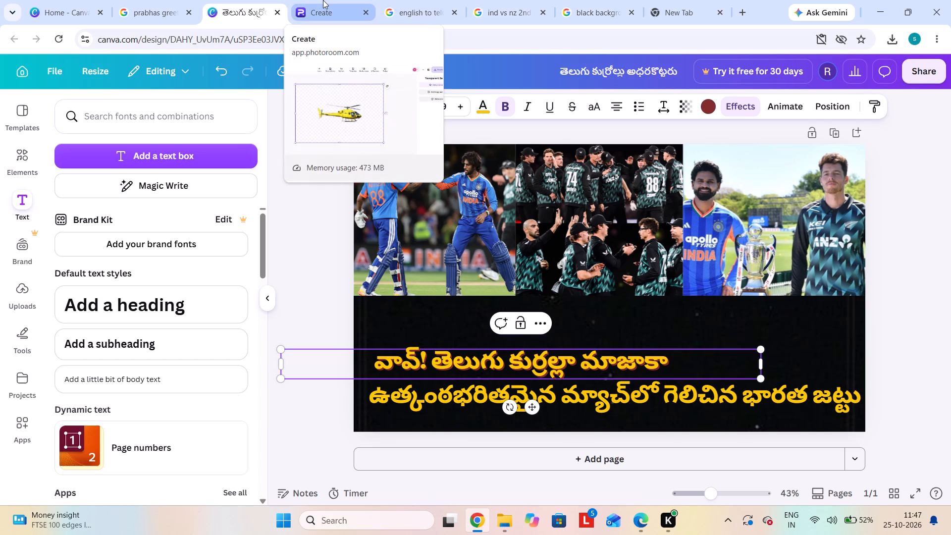
Back in the Google translator, add "tilak-nitish" before "wow!" in the source text and copy the Telugu translation.
{"action": "left_click", "coordinate": [417, 0]}
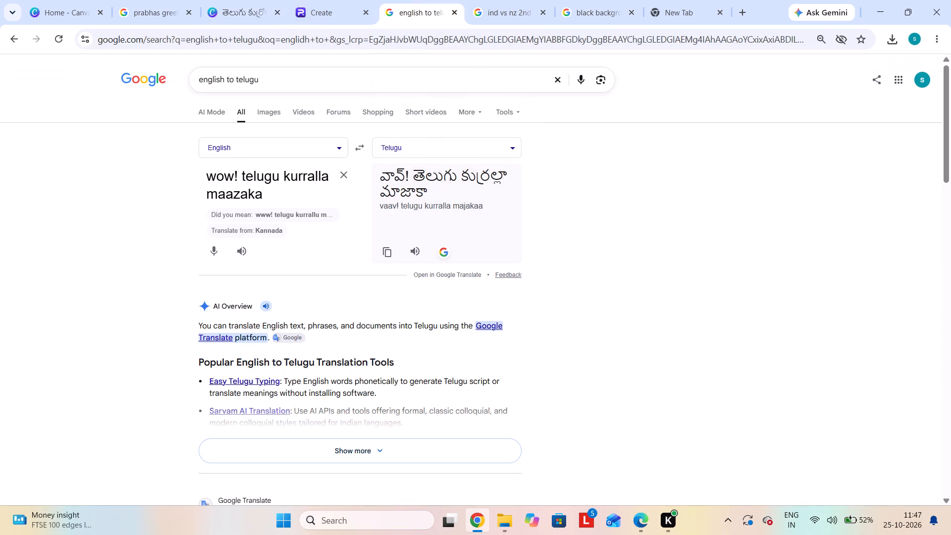
{"action": "left_click", "coordinate": [210, 173]}
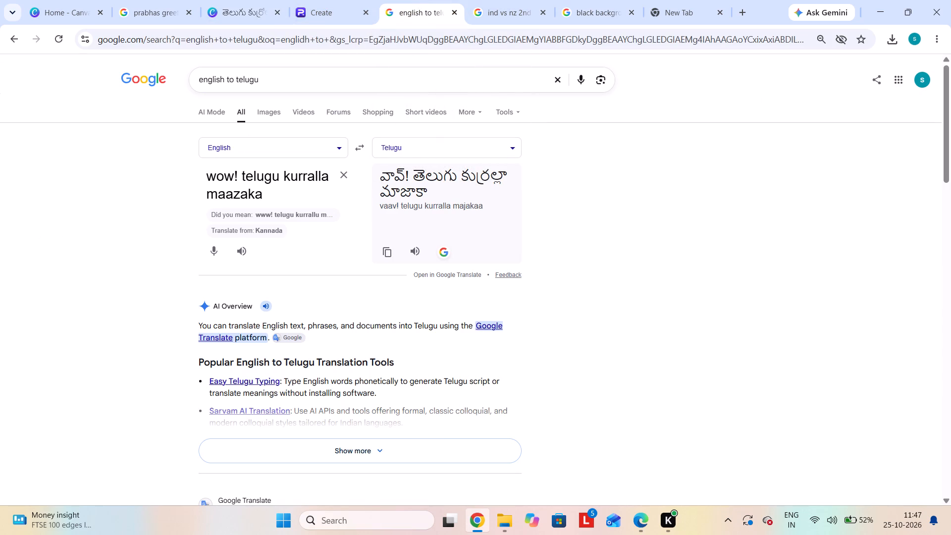
{"action": "left_click", "coordinate": [210, 173]}
{"action": "type", "text": "tilak"}
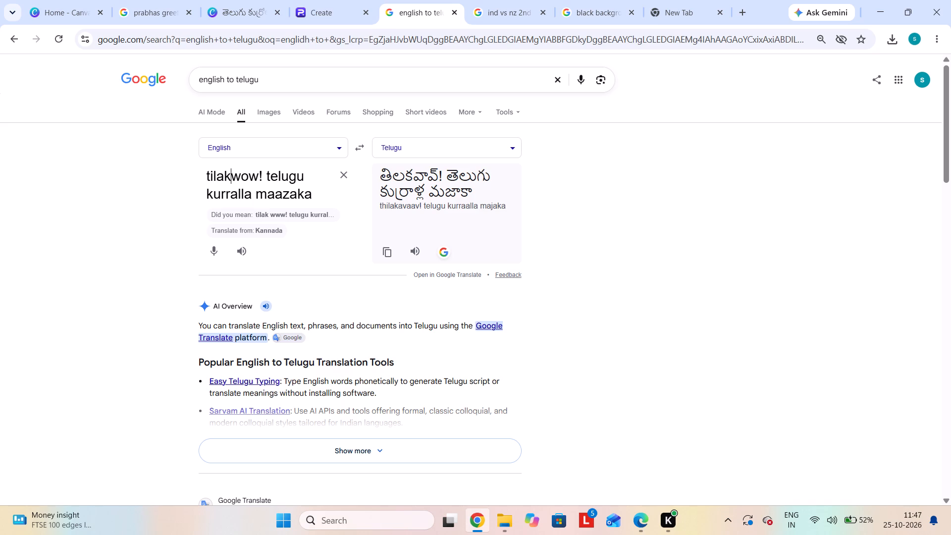
{"action": "type", "text": "-nitish"}
{"action": "key", "text": "space"}
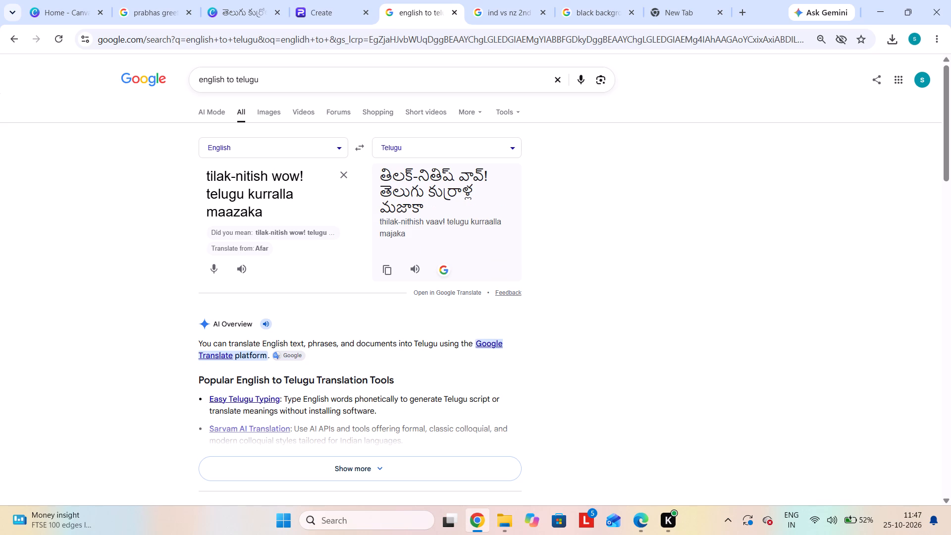
{"action": "left_click", "coordinate": [387, 272]}
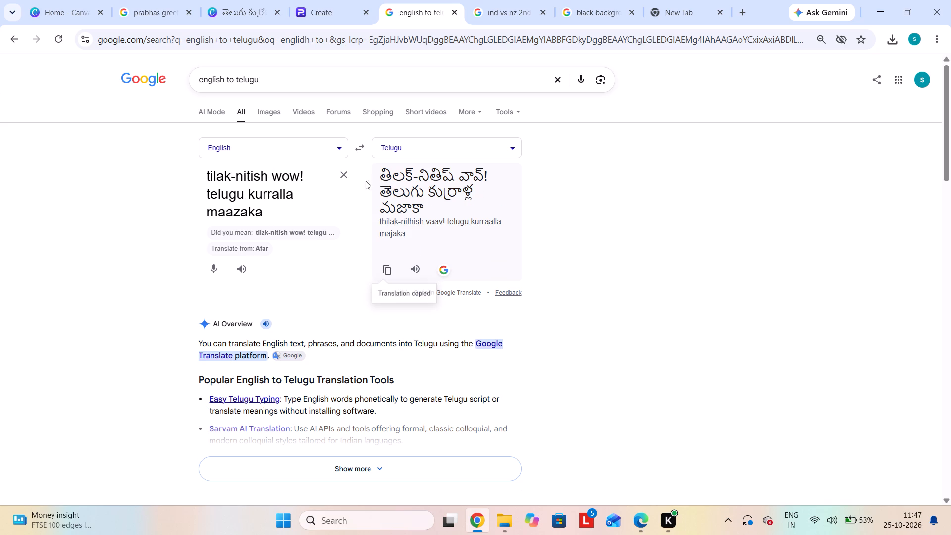
In the Canva design, replace the headline's text with the copied "tilak-nitish" translation and roughly centre it above the second Telugu line.
{"action": "left_click", "coordinate": [243, 13]}
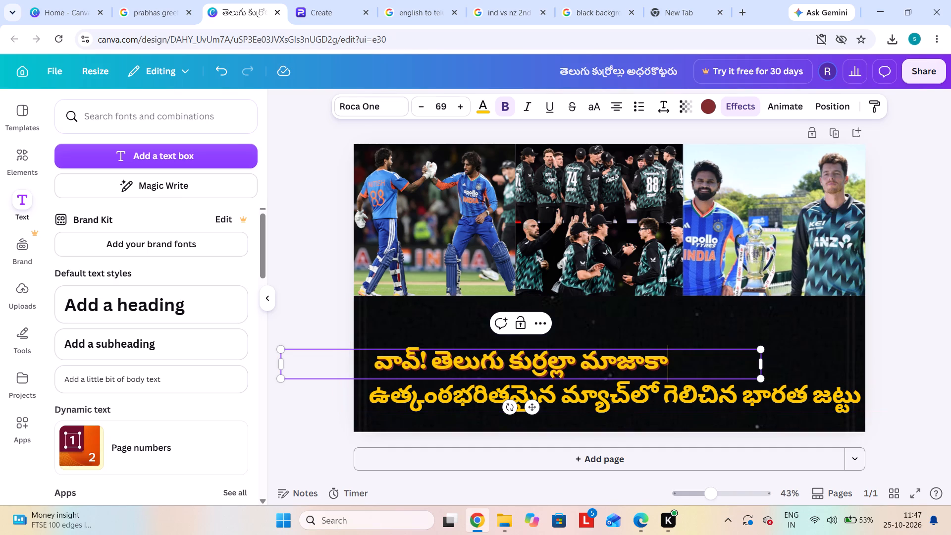
{"action": "left_click", "coordinate": [686, 371]}
{"action": "key", "text": "ctrl+a"}
{"action": "key", "text": "ctrl+v"}
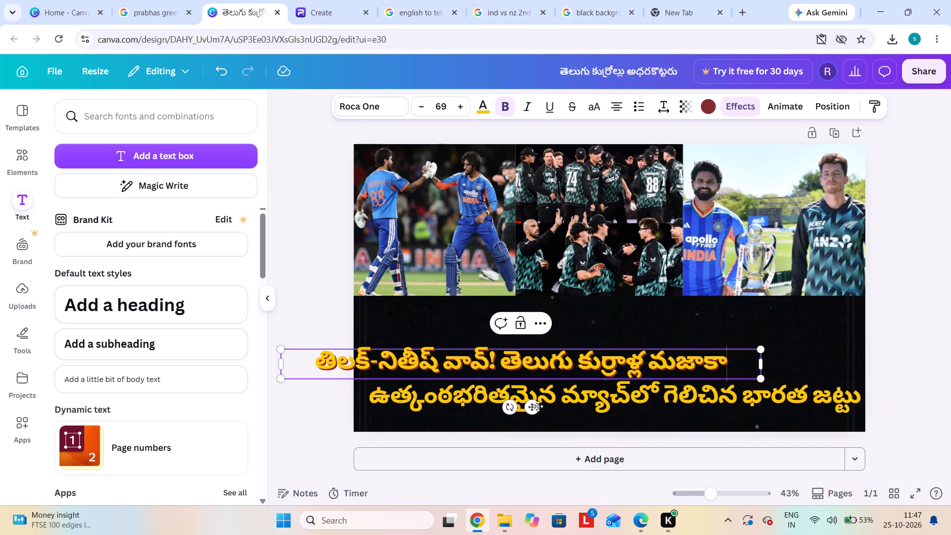
{"action": "left_click_drag", "start_coordinate": [533, 406], "coordinate": [617, 411]}
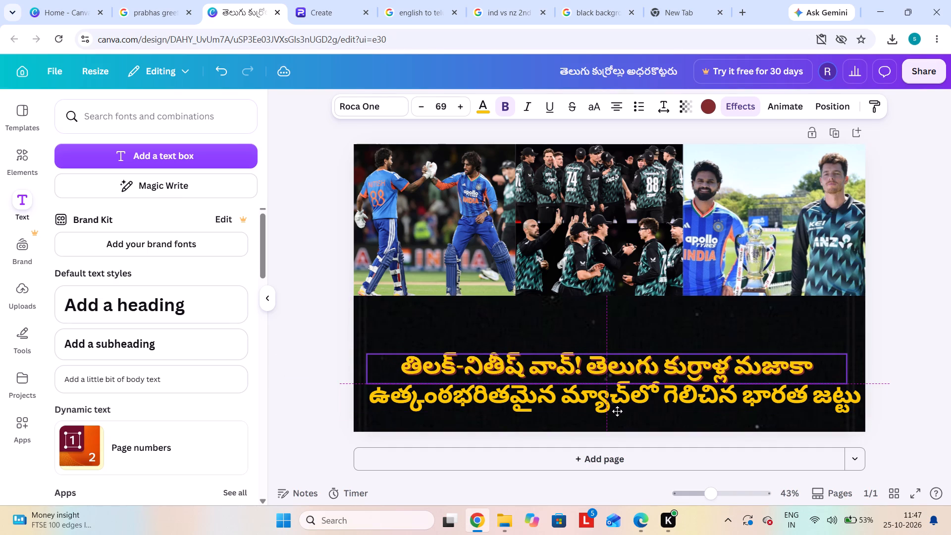
{"action": "left_click_drag", "start_coordinate": [617, 411], "coordinate": [619, 409]}
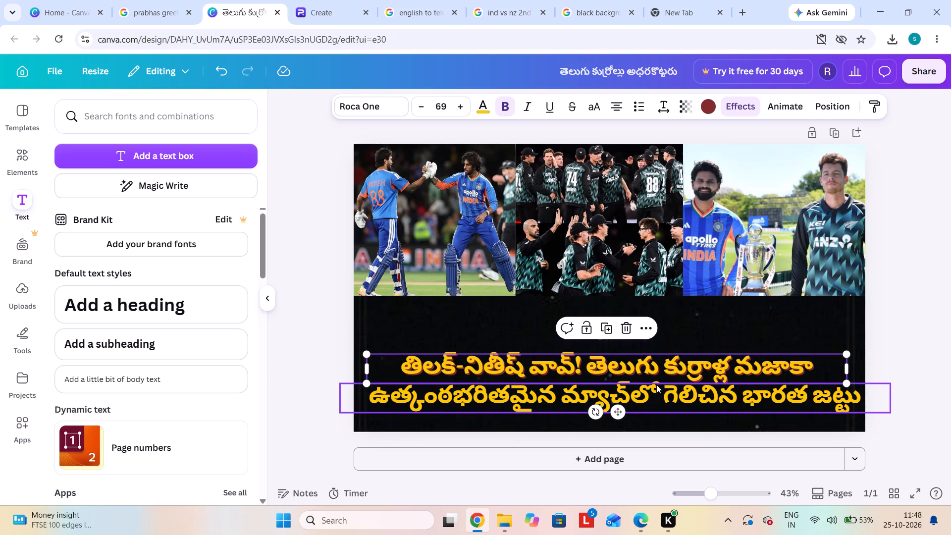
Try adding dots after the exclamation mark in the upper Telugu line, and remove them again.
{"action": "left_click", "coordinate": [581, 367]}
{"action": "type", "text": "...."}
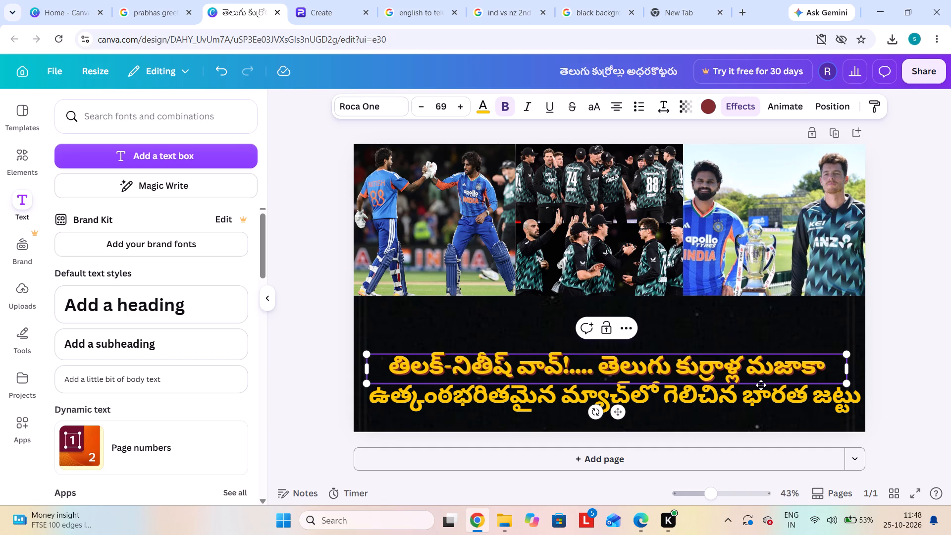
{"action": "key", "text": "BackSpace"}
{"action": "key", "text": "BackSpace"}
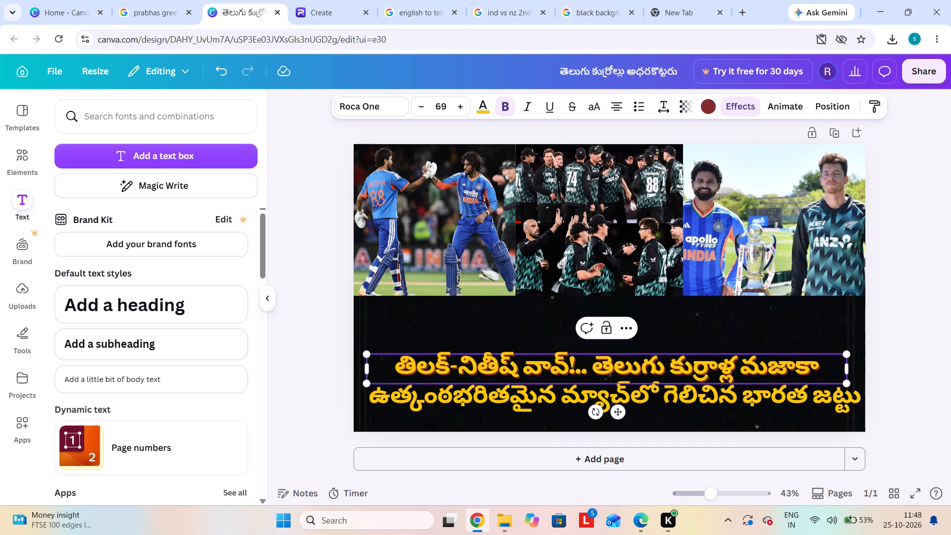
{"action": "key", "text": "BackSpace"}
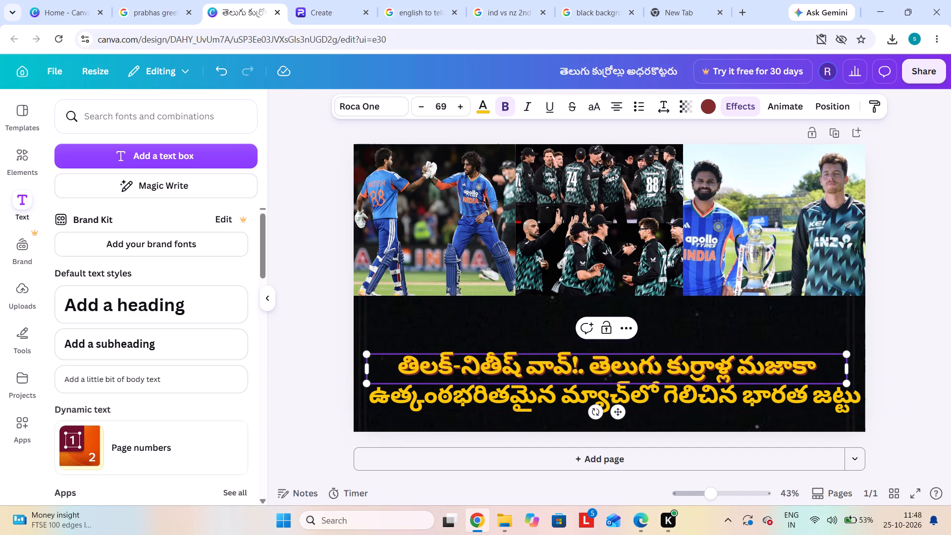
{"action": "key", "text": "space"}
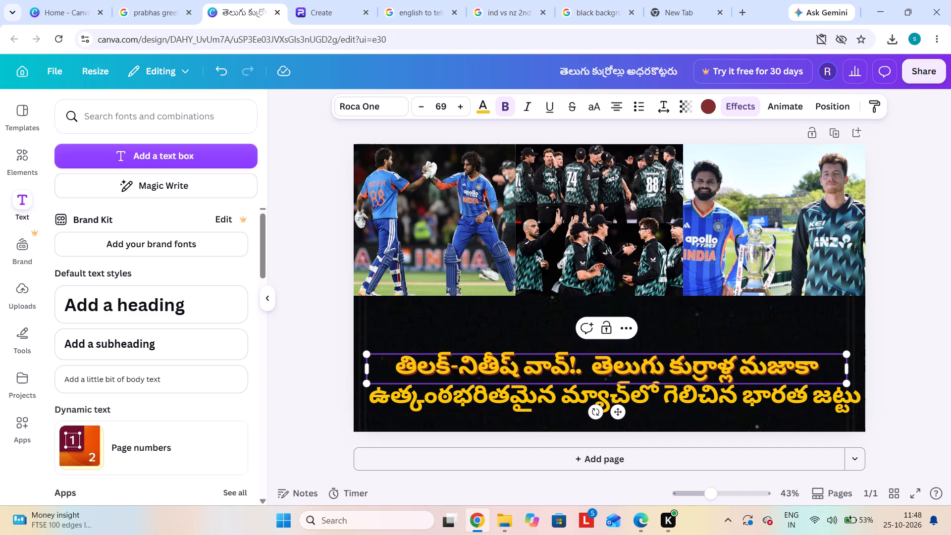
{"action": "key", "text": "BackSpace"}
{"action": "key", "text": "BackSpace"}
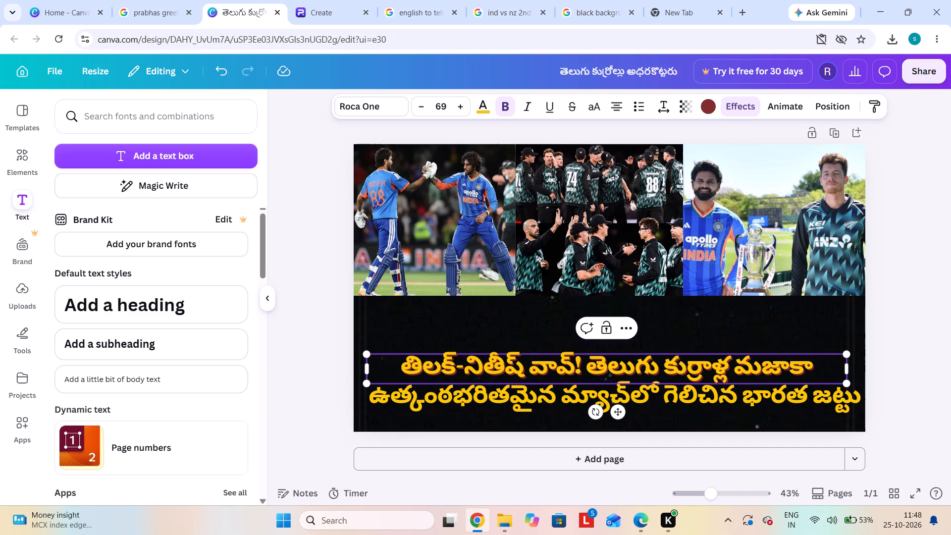
In the Google translator, replace "wow" with "jodi adhurs" so the source reads "tilak-nitish jodi adhurs! telugu kurralla maazaka".
{"action": "left_click", "coordinate": [445, 0]}
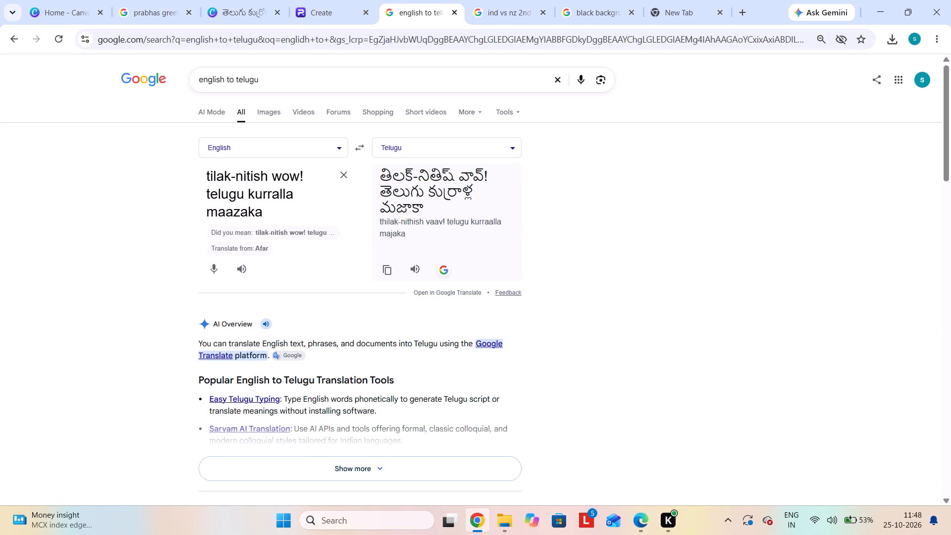
{"action": "left_click", "coordinate": [301, 177]}
{"action": "left_click", "coordinate": [301, 177]}
{"action": "key", "text": "BackSpace"}
{"action": "key", "text": "BackSpace"}
{"action": "key", "text": "BackSpace"}
{"action": "key", "text": "h"}
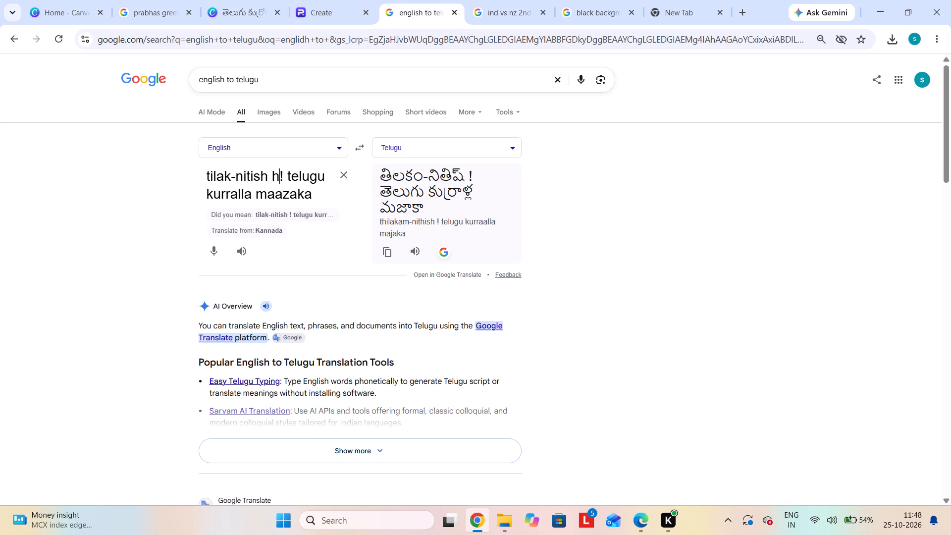
{"action": "key", "text": "BackSpace"}
{"action": "type", "text": "jodi adhyu"}
{"action": "key", "text": "BackSpace"}
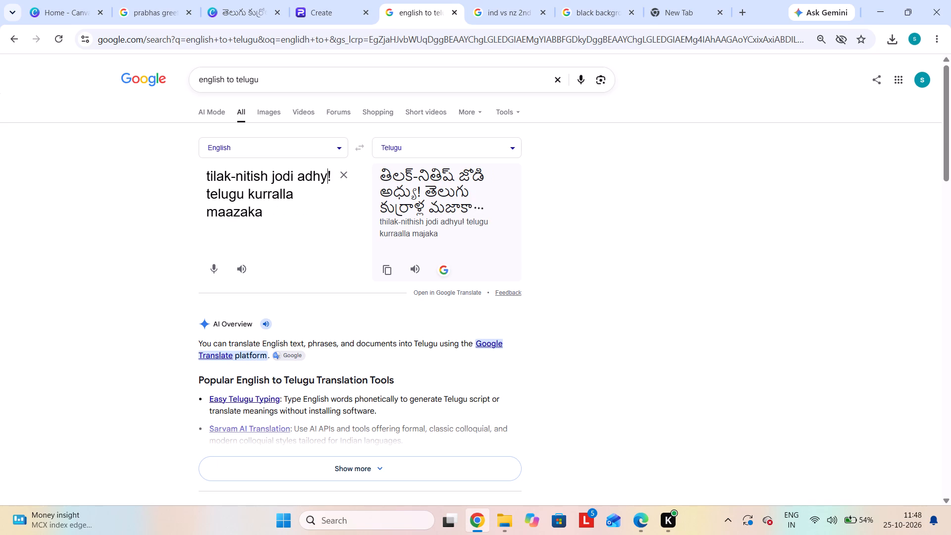
{"action": "key", "text": "BackSpace"}
{"action": "type", "text": "urs"}
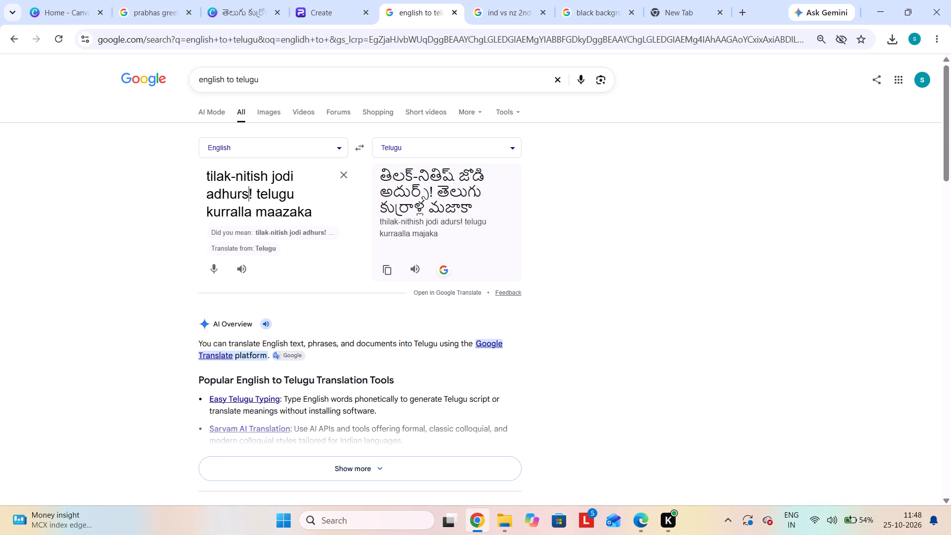
Copy the "tilak-nitish jodi adhurs" Telugu translation and replace the upper Telugu line's text in the Canva design with it.
{"action": "left_click", "coordinate": [388, 263]}
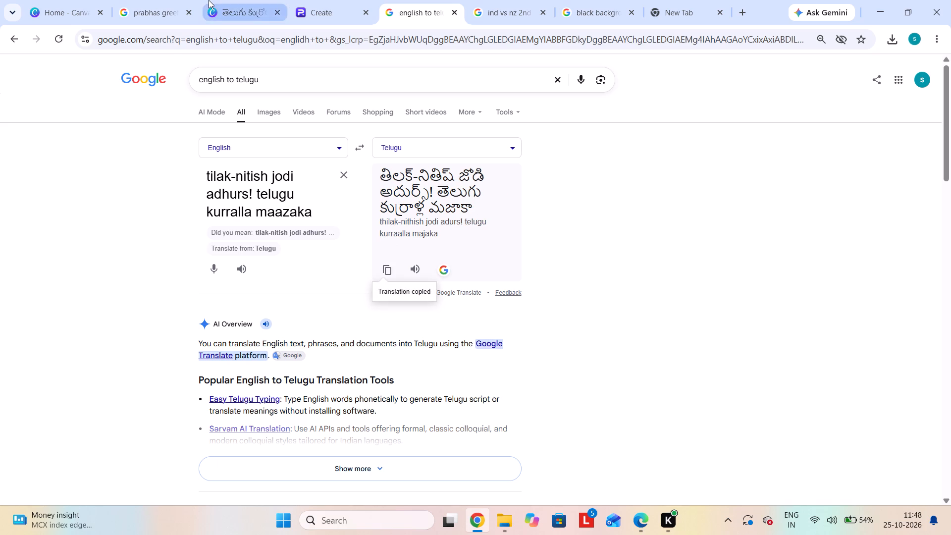
{"action": "left_click", "coordinate": [209, 0]}
{"action": "left_click", "coordinate": [635, 365]}
{"action": "key", "text": "ctrl+a"}
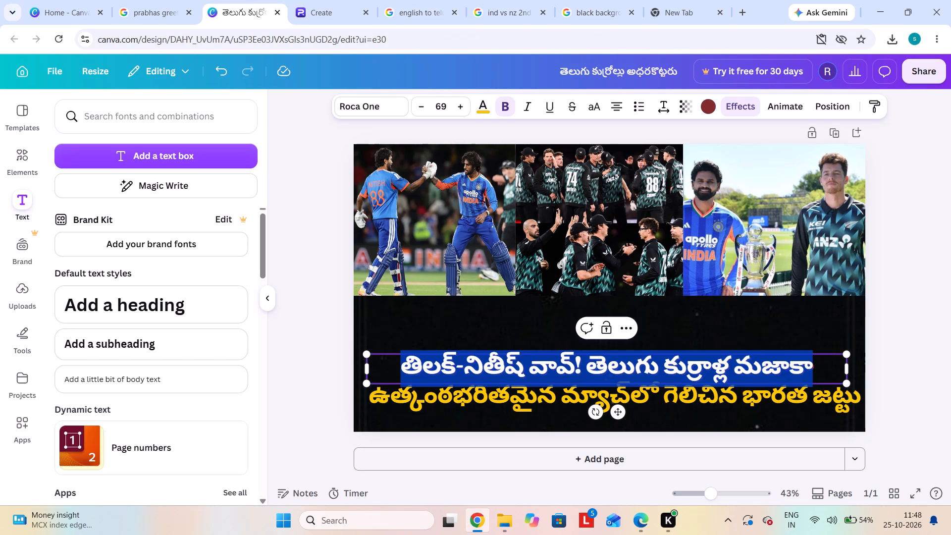
{"action": "key", "text": "ctrl+v"}
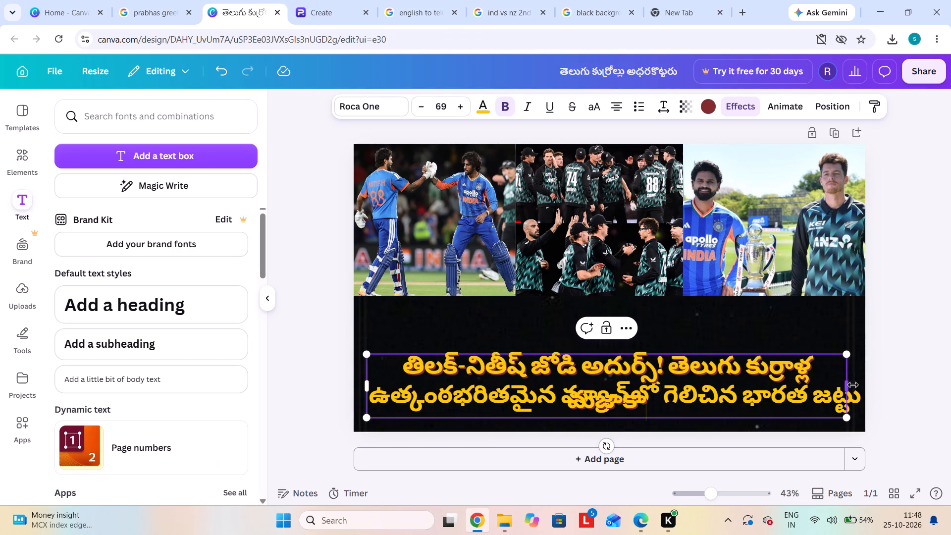
Widen the upper text box so its text fits on one line, and position it within the page above the second line.
{"action": "left_click_drag", "start_coordinate": [847, 384], "coordinate": [875, 380]}
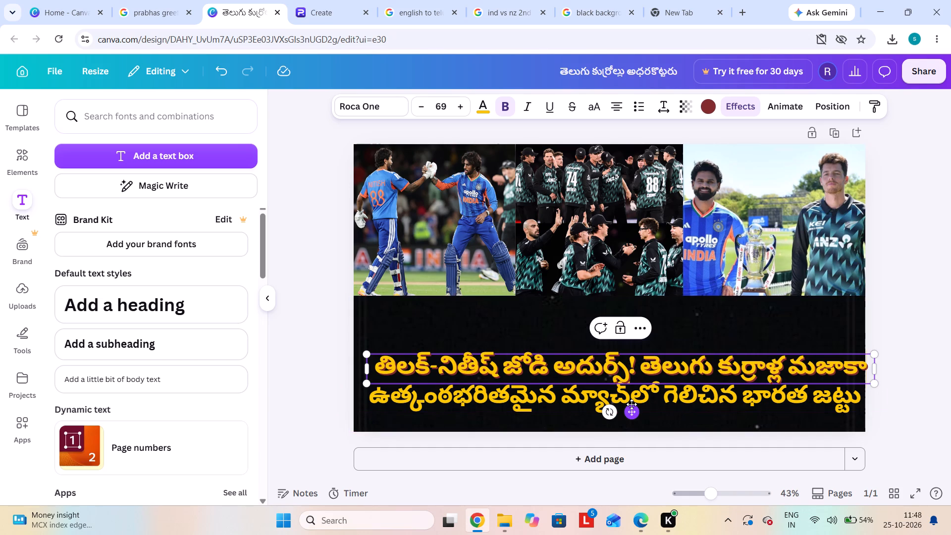
{"action": "left_click_drag", "start_coordinate": [633, 412], "coordinate": [629, 415]}
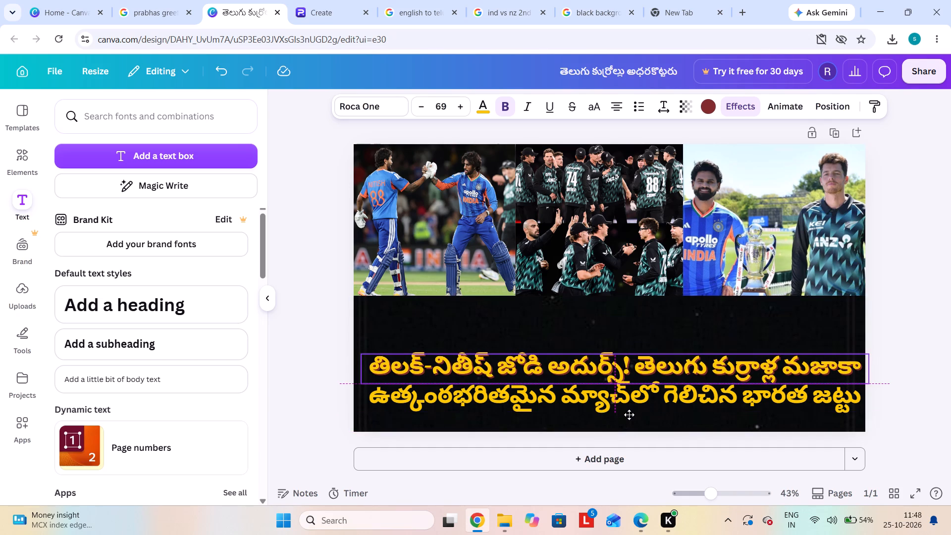
{"action": "left_click_drag", "start_coordinate": [629, 415], "coordinate": [627, 410]}
{"action": "left_click_drag", "start_coordinate": [627, 410], "coordinate": [624, 410]}
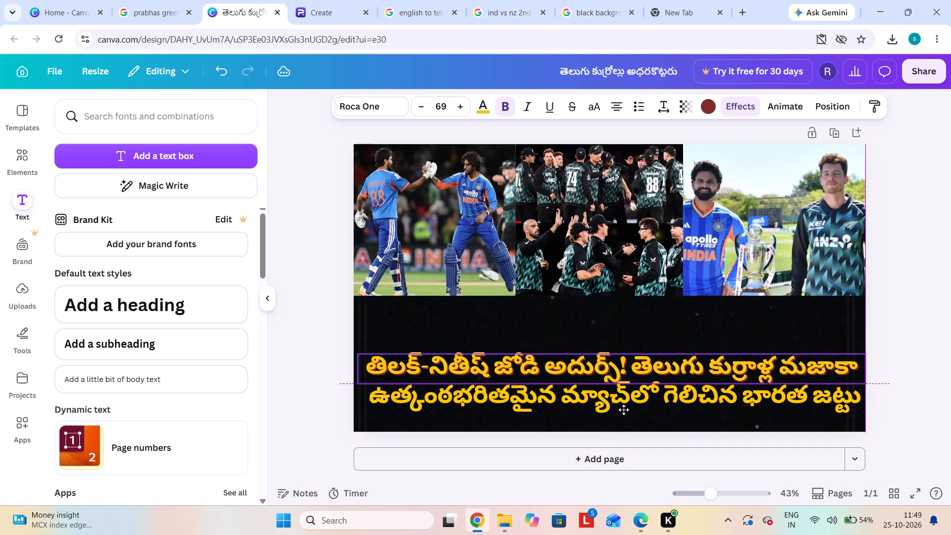
{"action": "left_click_drag", "start_coordinate": [624, 410], "coordinate": [624, 410]}
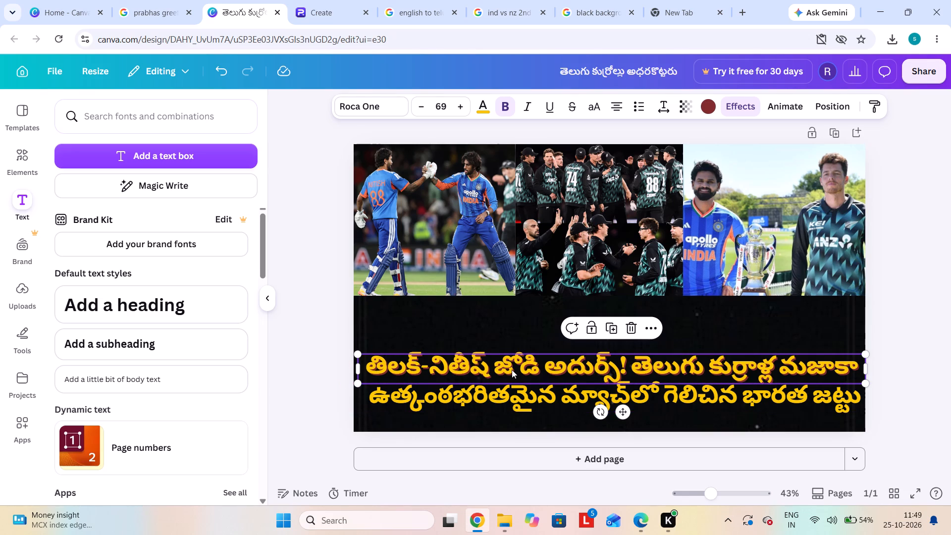
Colour the words "తిలక్-నితీష్" in the upper Telugu line turquoise blue (#5ce1e6).
{"action": "left_click_drag", "start_coordinate": [487, 370], "coordinate": [428, 374]}
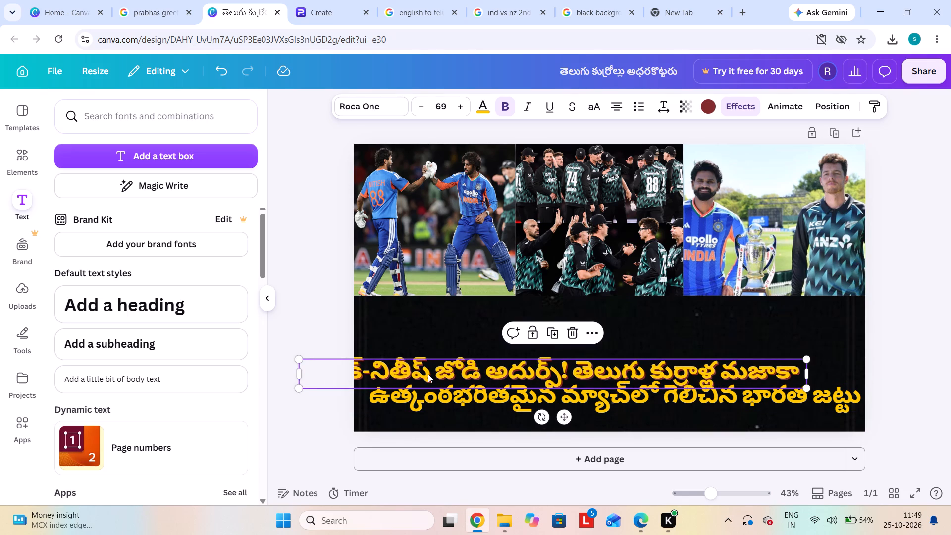
{"action": "key", "text": "ctrl+z"}
{"action": "double_click", "coordinate": [446, 368]}
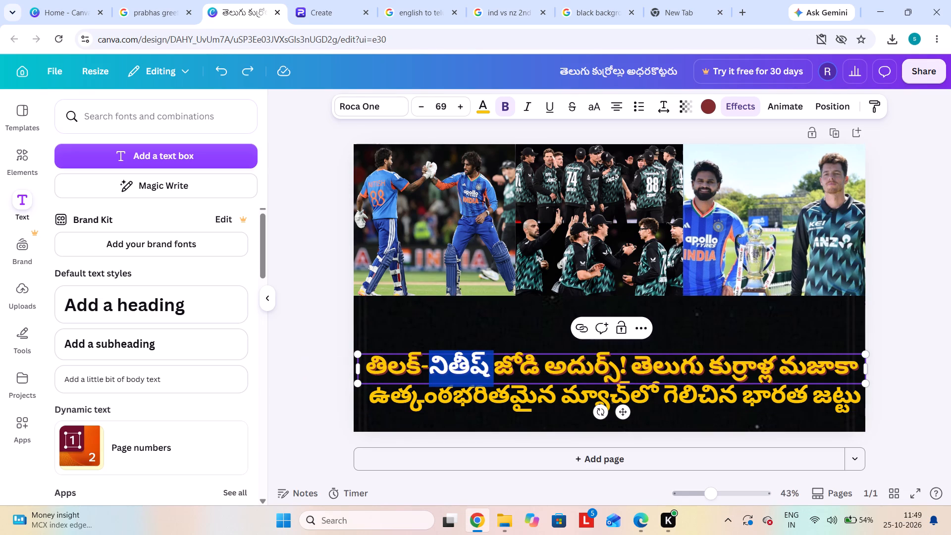
{"action": "left_click_drag", "start_coordinate": [366, 369], "coordinate": [460, 366]}
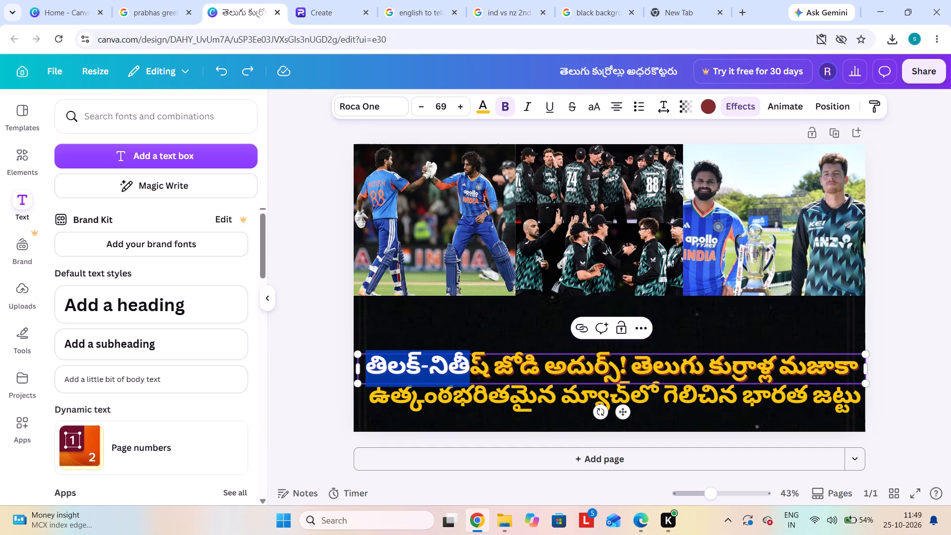
{"action": "left_click_drag", "start_coordinate": [460, 366], "coordinate": [483, 367]}
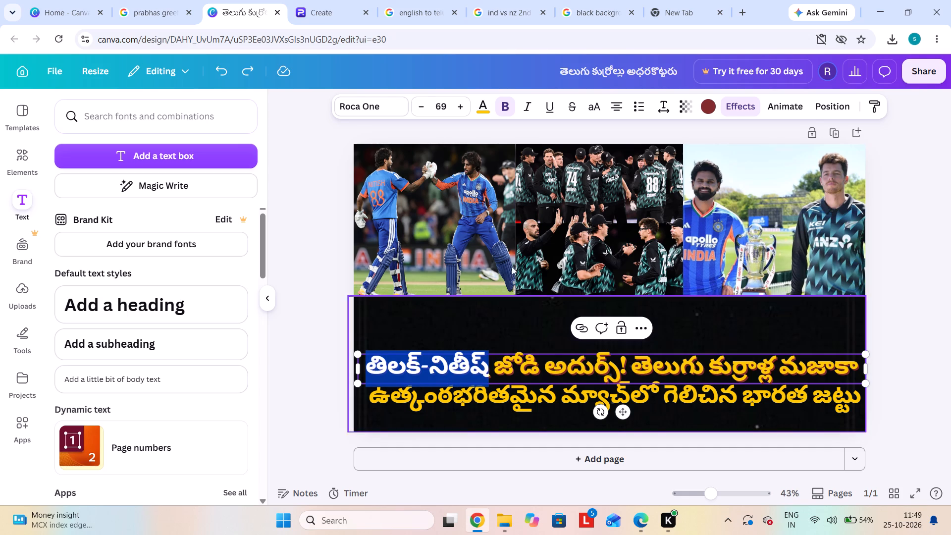
{"action": "left_click", "coordinate": [490, 110]}
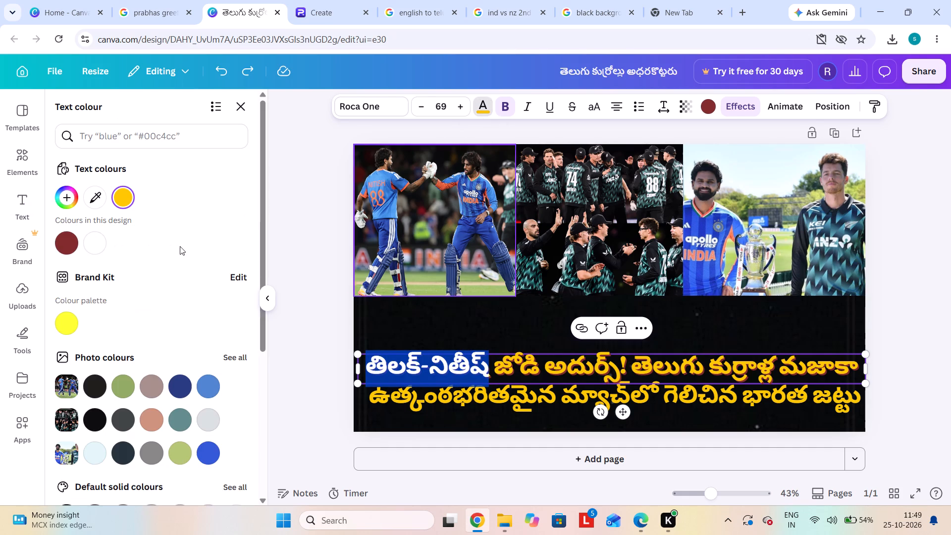
{"action": "scroll", "coordinate": [94, 434], "scroll_direction": "down", "scroll_amount": 4}
{"action": "left_click", "coordinate": [117, 346]}
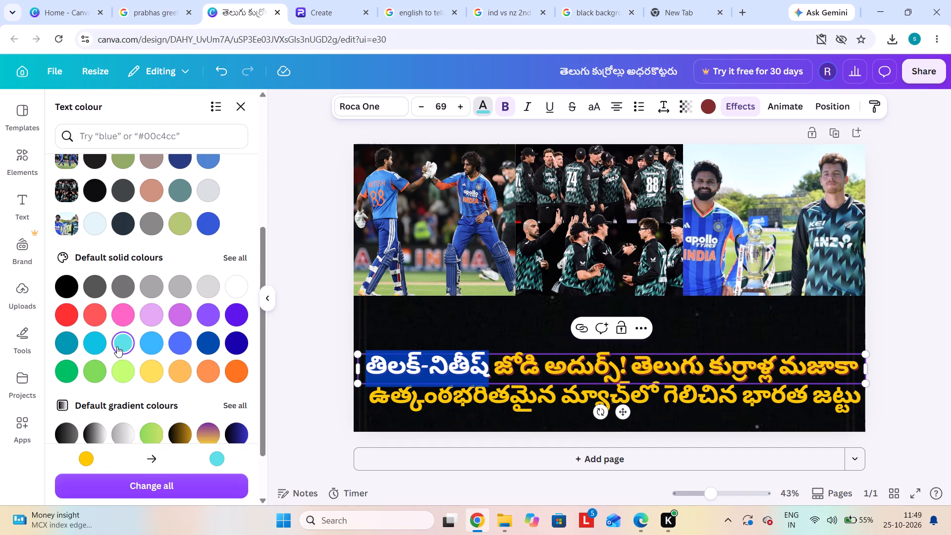
{"action": "left_click", "coordinate": [213, 461]}
{"action": "double_click", "coordinate": [114, 345]}
{"action": "scroll", "coordinate": [170, 334], "scroll_direction": "down", "scroll_amount": 4}
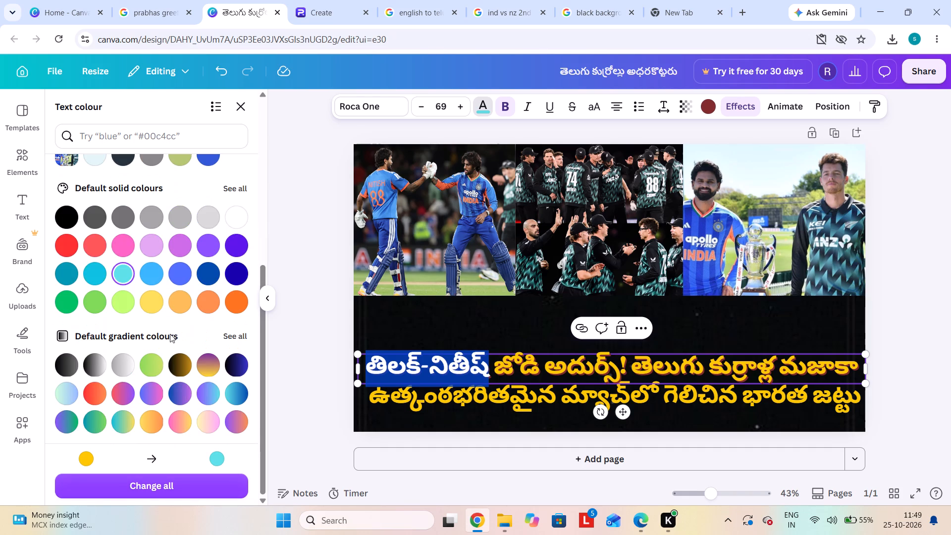
{"action": "scroll", "coordinate": [170, 334], "scroll_direction": "up", "scroll_amount": 10}
{"action": "left_click", "coordinate": [125, 192]}
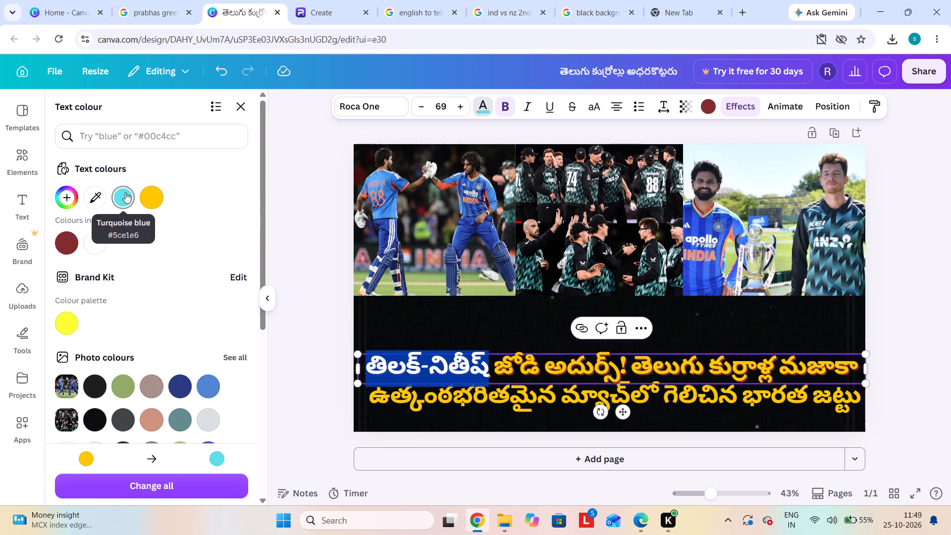
{"action": "left_click", "coordinate": [340, 285]}
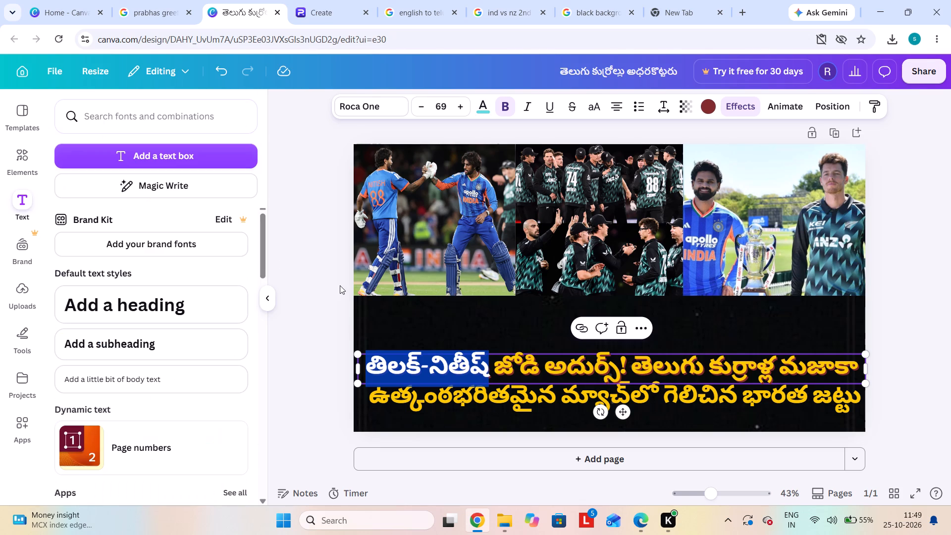
{"action": "left_click", "coordinate": [423, 324]}
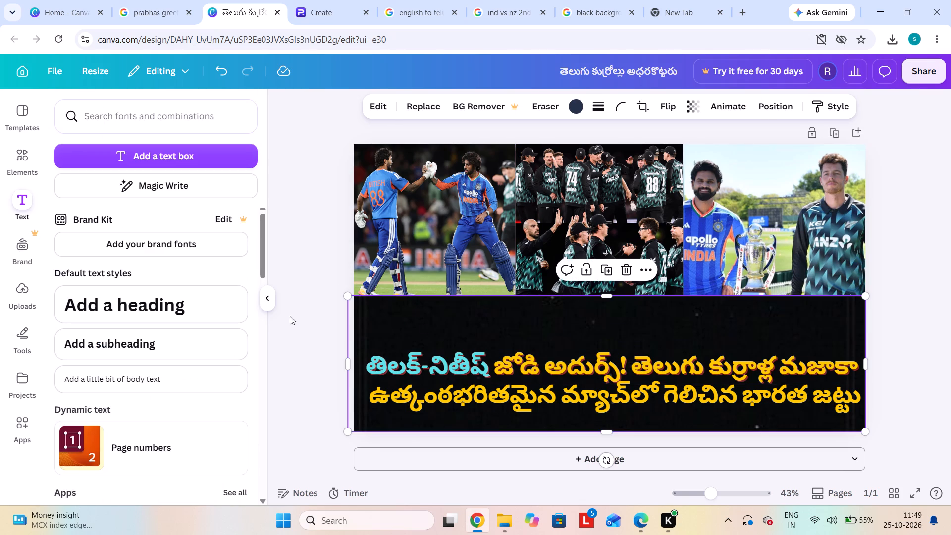
{"action": "left_click", "coordinate": [317, 317]}
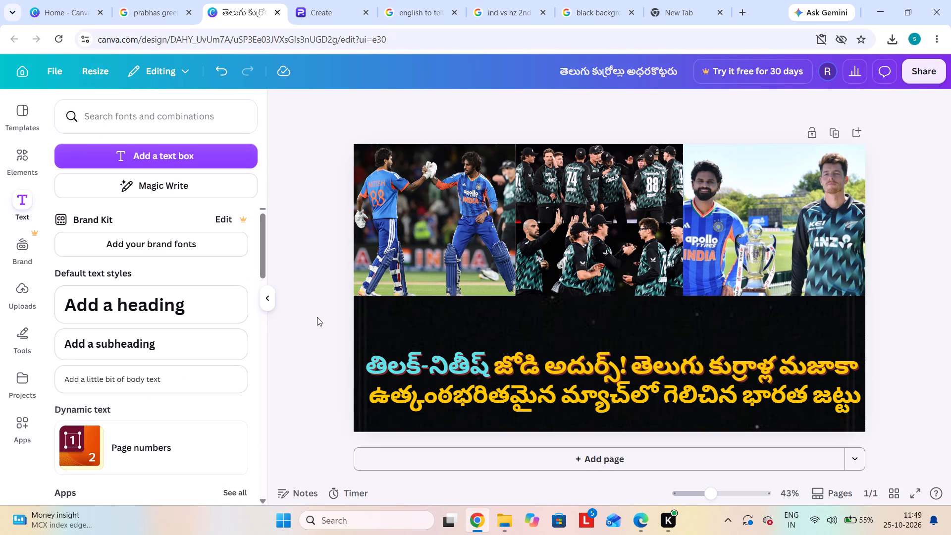
Change the upper Telugu line's effect colour, trying white first and then applying the near-black photo colour.
{"action": "left_click", "coordinate": [456, 369]}
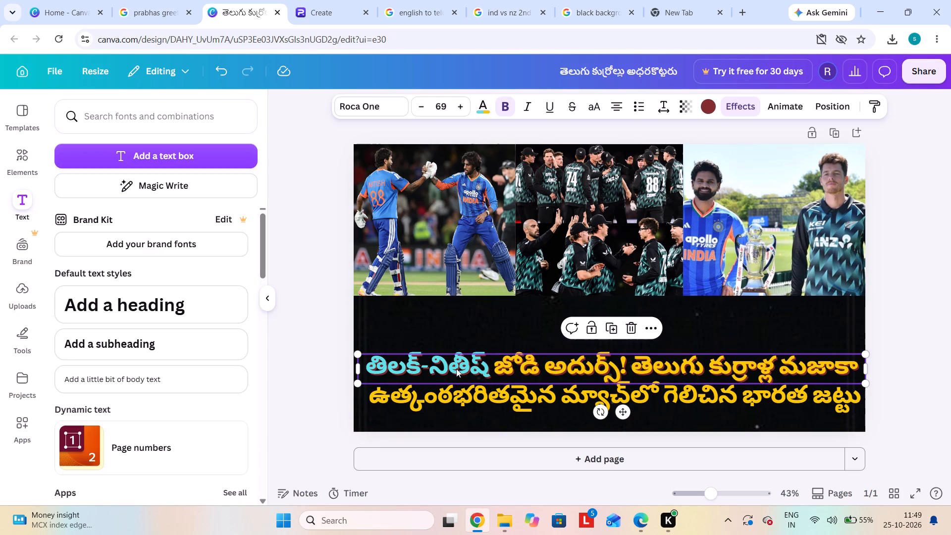
{"action": "left_click", "coordinate": [371, 367]}
{"action": "left_click_drag", "start_coordinate": [371, 367], "coordinate": [491, 366]}
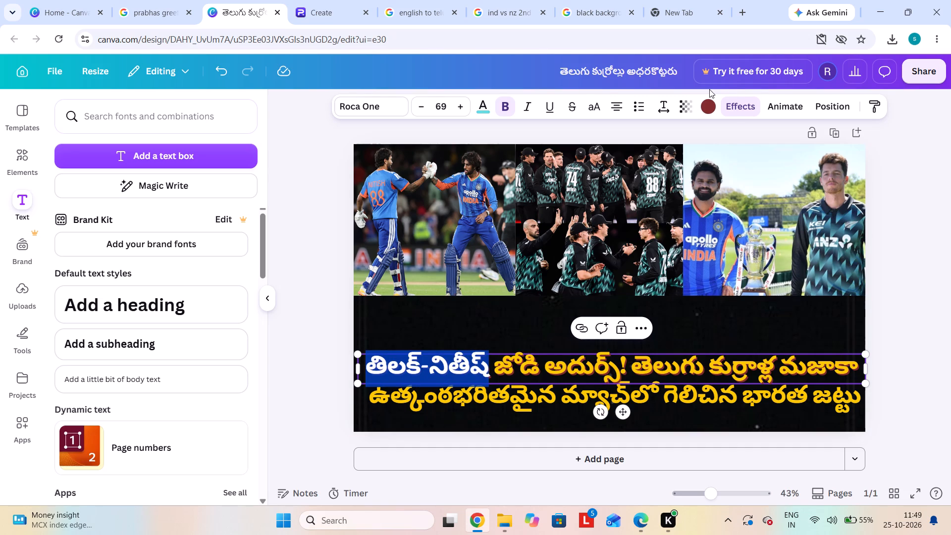
{"action": "left_click", "coordinate": [711, 110]}
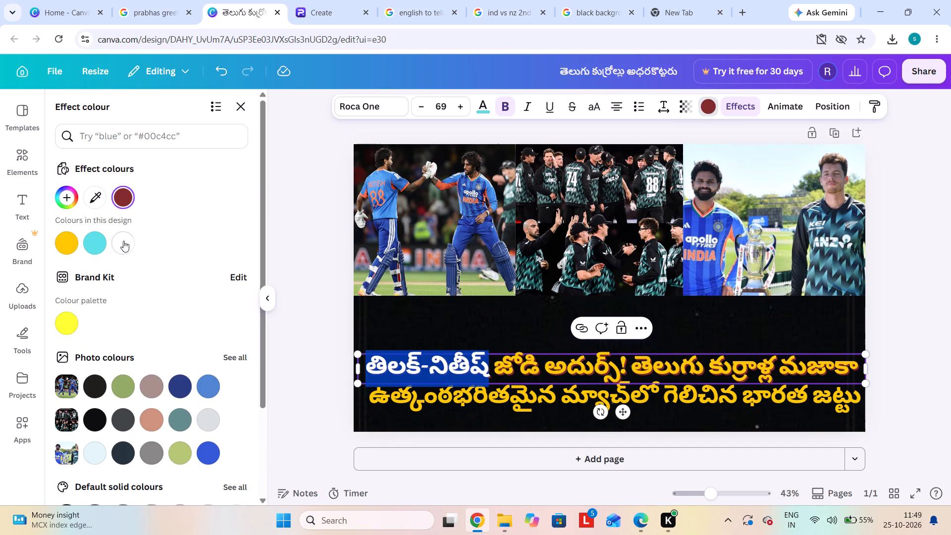
{"action": "left_click", "coordinate": [125, 241]}
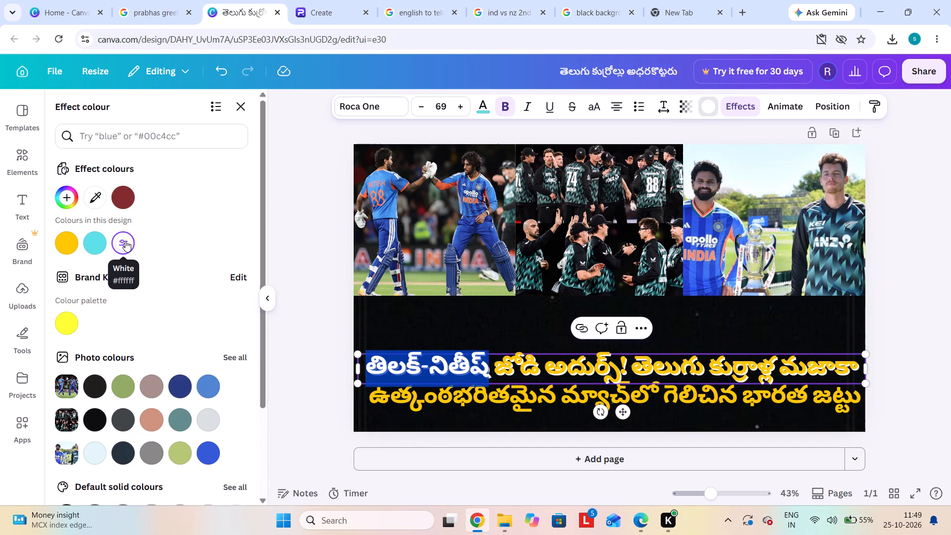
{"action": "left_click", "coordinate": [94, 392]}
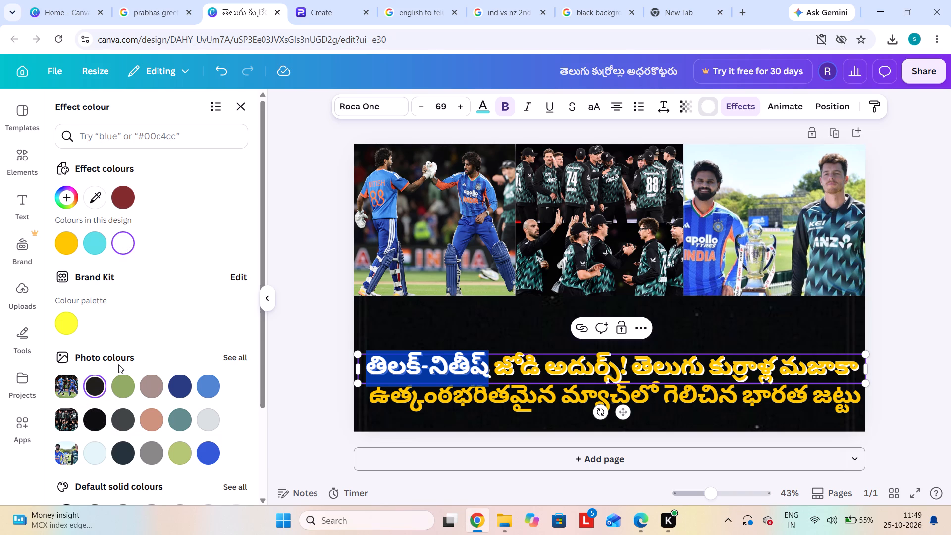
{"action": "left_click", "coordinate": [250, 293]}
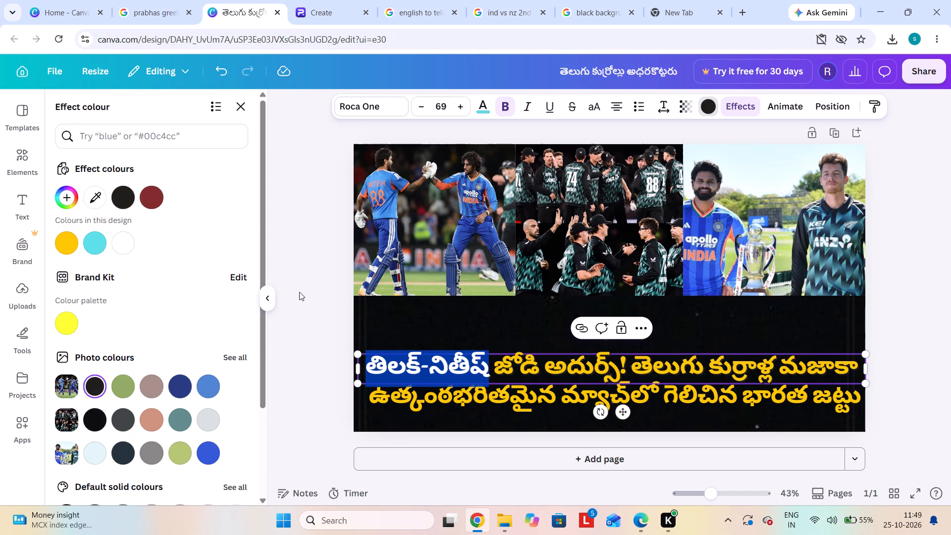
{"action": "left_click", "coordinate": [299, 292]}
{"action": "left_click", "coordinate": [412, 315]}
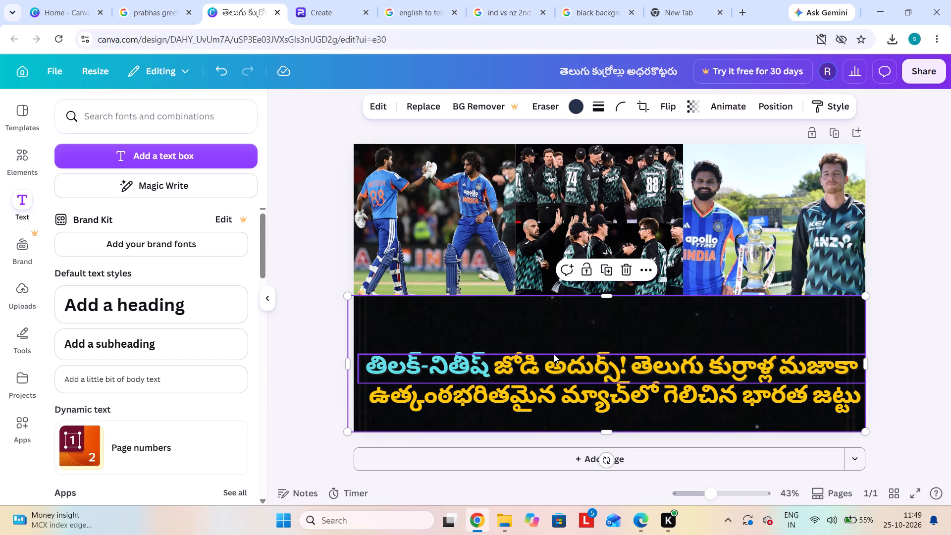
Colour the word "భారత" in the second Telugu line white.
{"action": "left_click", "coordinate": [372, 400]}
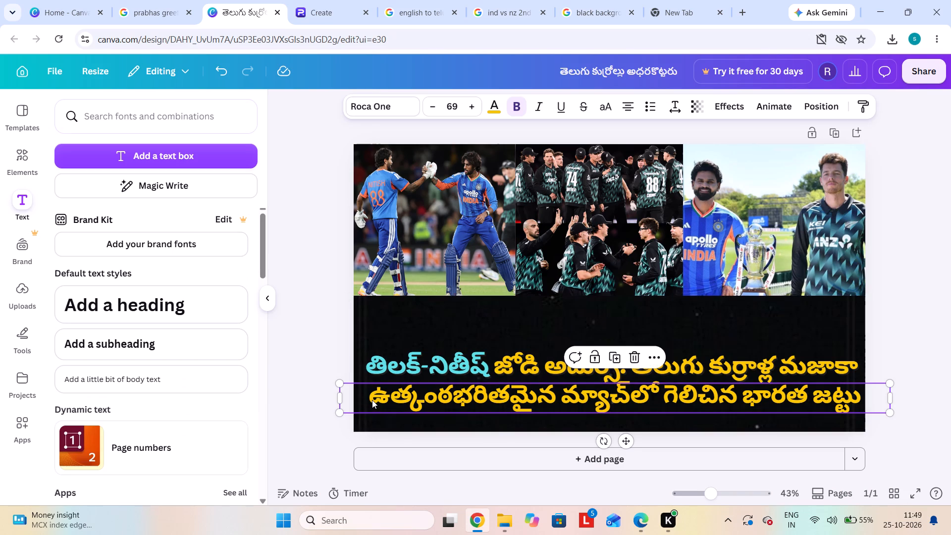
{"action": "left_click", "coordinate": [372, 388]}
{"action": "left_click_drag", "start_coordinate": [374, 388], "coordinate": [431, 409]}
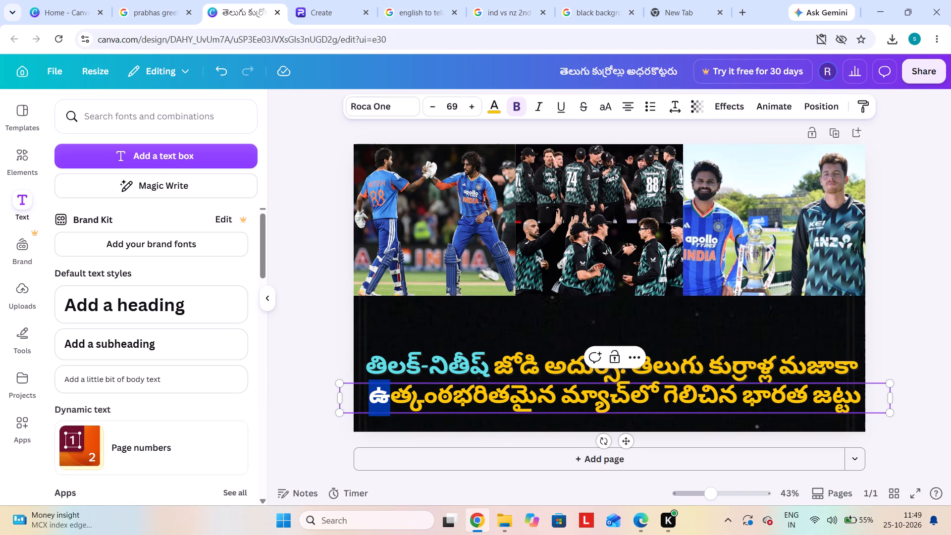
{"action": "left_click_drag", "start_coordinate": [431, 409], "coordinate": [537, 402]}
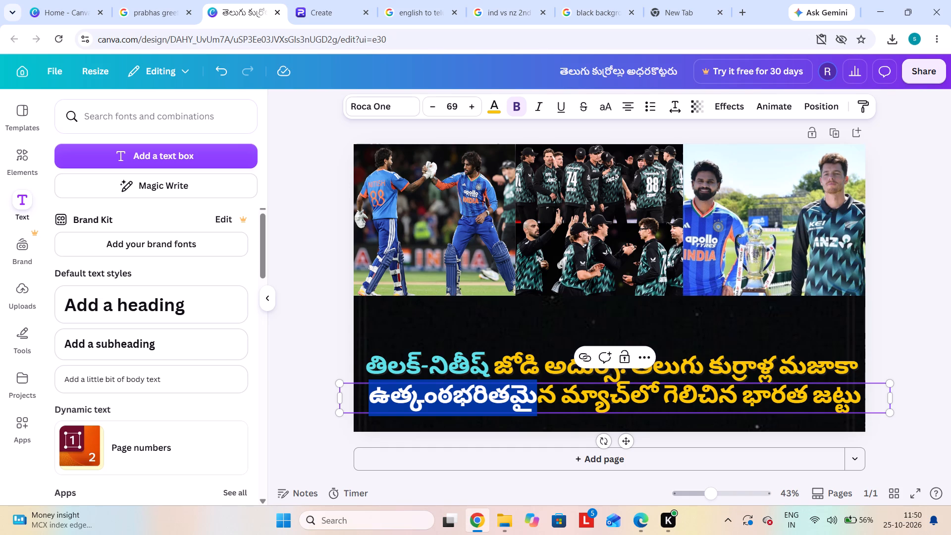
{"action": "left_click_drag", "start_coordinate": [747, 397], "coordinate": [806, 393]}
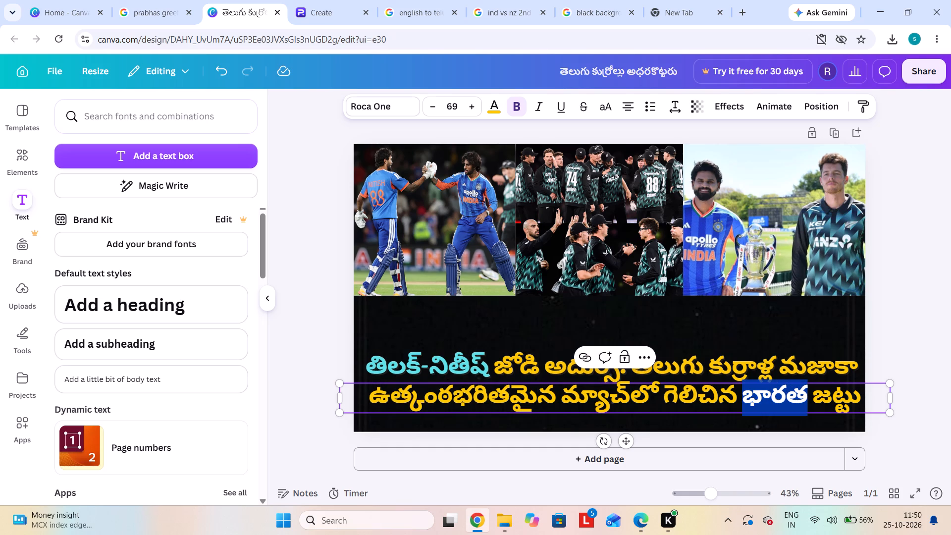
{"action": "left_click_drag", "start_coordinate": [806, 393], "coordinate": [807, 399]}
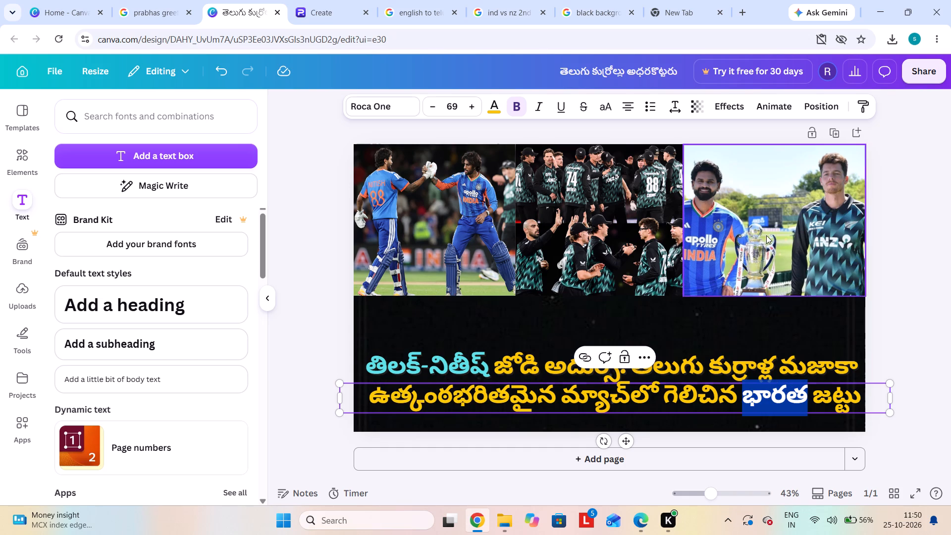
{"action": "left_click", "coordinate": [495, 107]}
{"action": "left_click", "coordinate": [67, 244]}
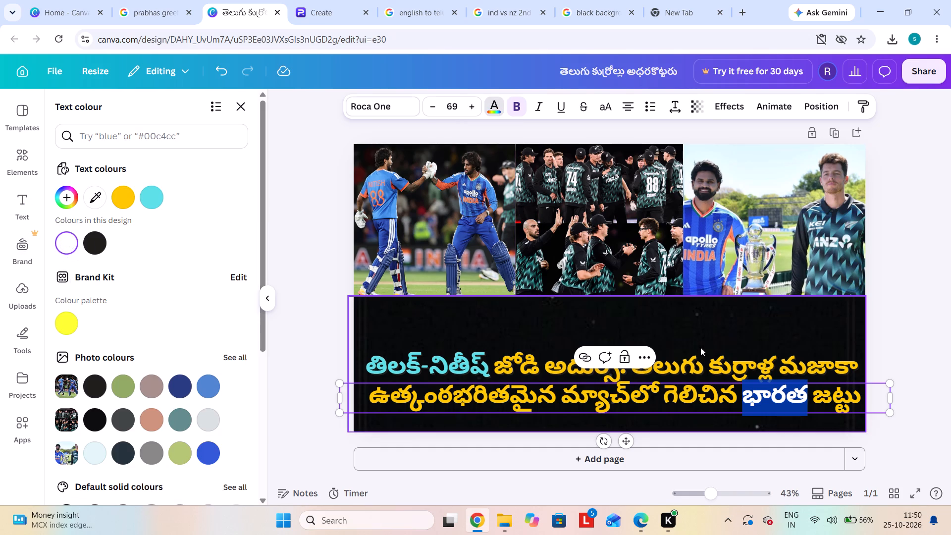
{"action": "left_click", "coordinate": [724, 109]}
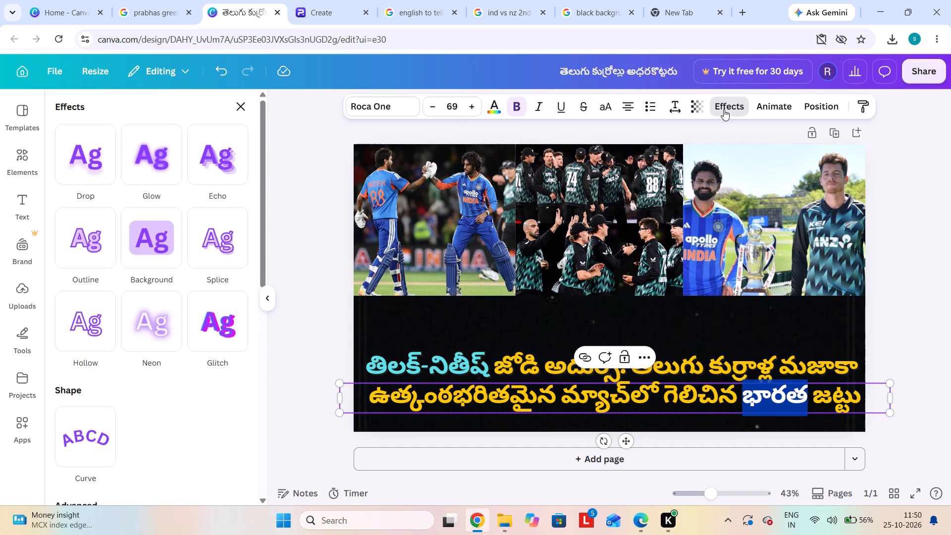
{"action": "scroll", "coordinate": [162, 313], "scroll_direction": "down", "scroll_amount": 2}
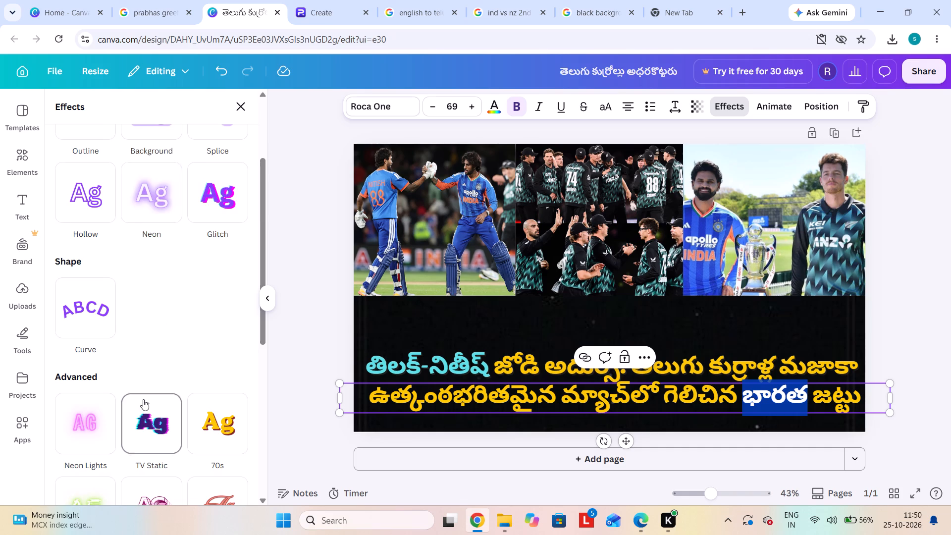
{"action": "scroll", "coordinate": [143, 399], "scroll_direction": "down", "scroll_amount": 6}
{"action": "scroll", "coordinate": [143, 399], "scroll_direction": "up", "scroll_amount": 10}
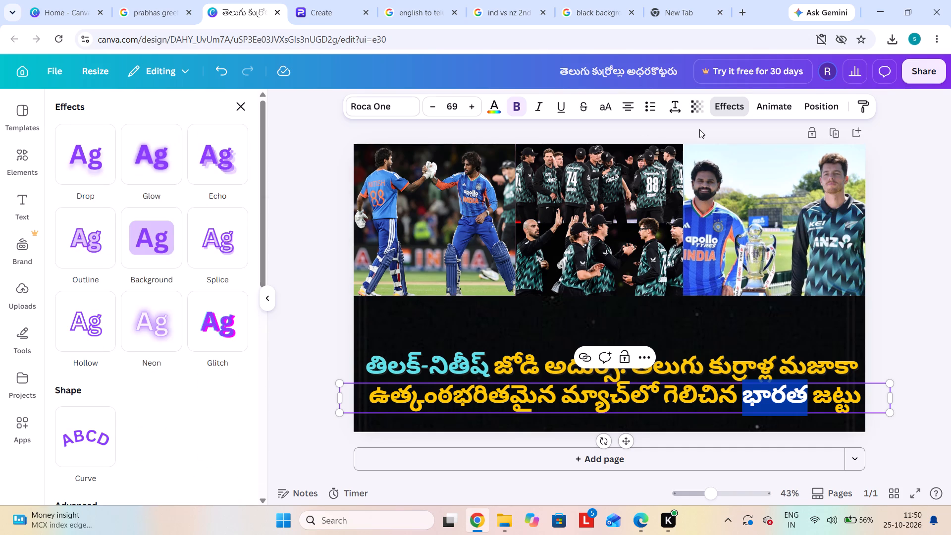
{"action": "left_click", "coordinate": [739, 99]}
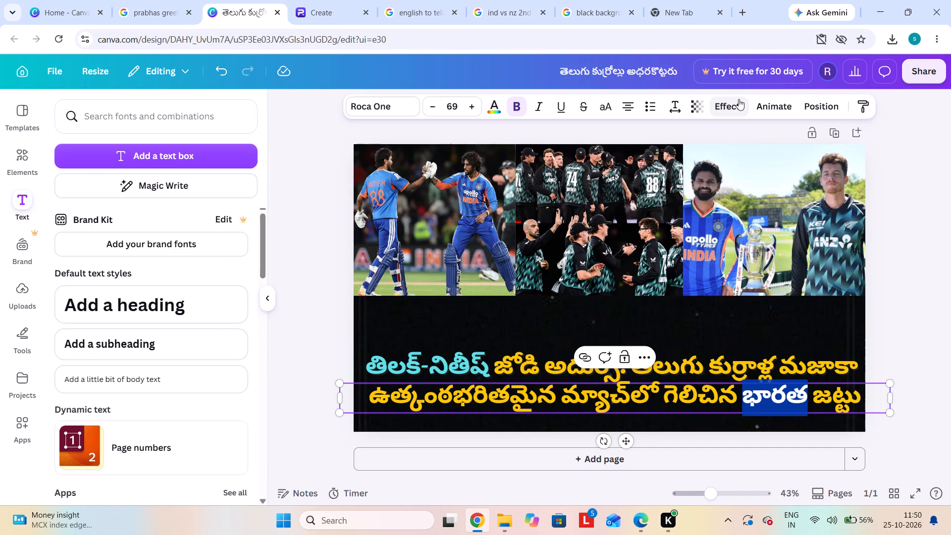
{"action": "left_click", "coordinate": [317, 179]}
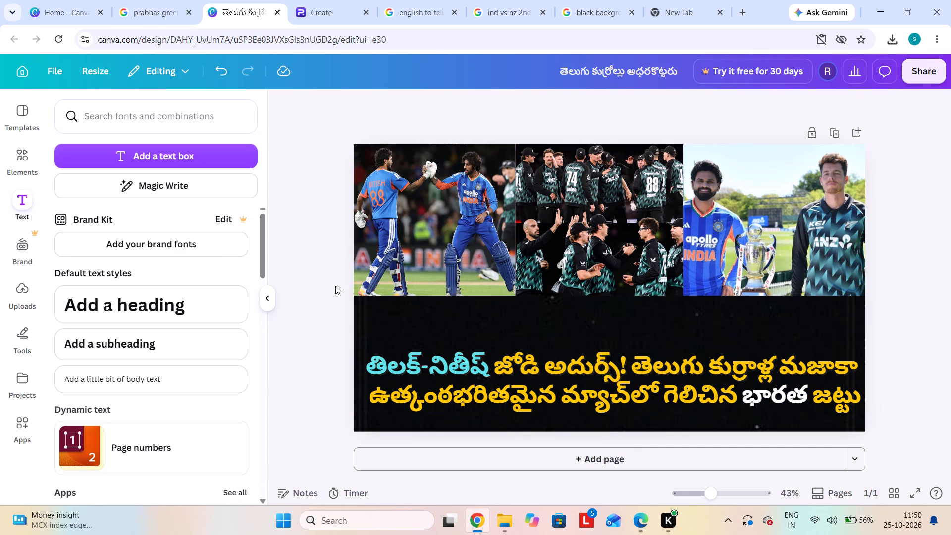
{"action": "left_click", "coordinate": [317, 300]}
Colour the words "తిలక్-నితీష్" in the upper Telugu line white.
{"action": "left_click", "coordinate": [483, 374]}
{"action": "double_click", "coordinate": [485, 370]}
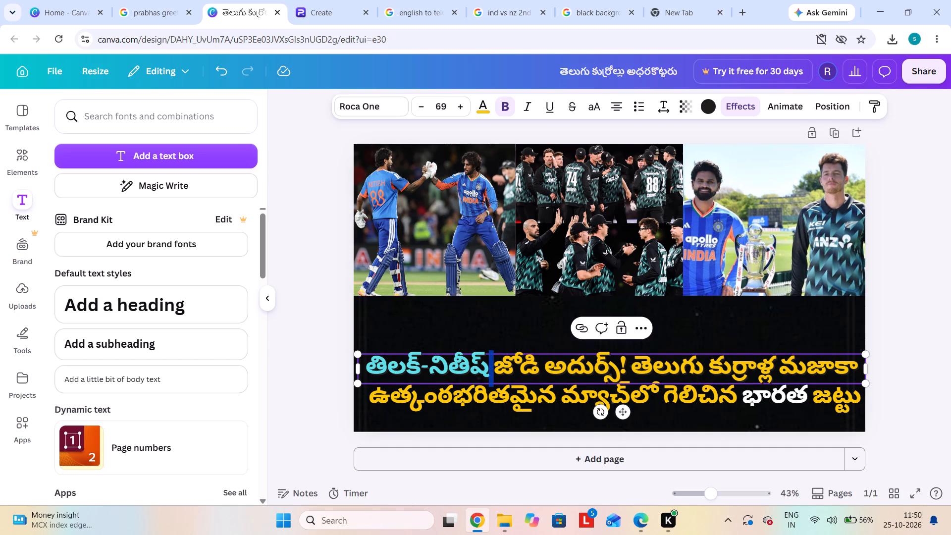
{"action": "left_click_drag", "start_coordinate": [485, 367], "coordinate": [402, 367]}
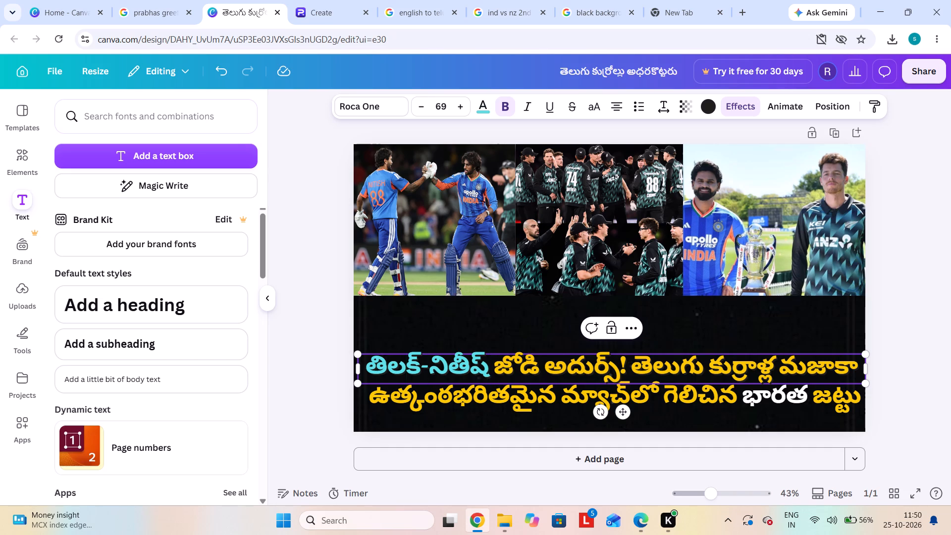
{"action": "left_click_drag", "start_coordinate": [367, 364], "coordinate": [487, 367]}
{"action": "left_click", "coordinate": [481, 110]}
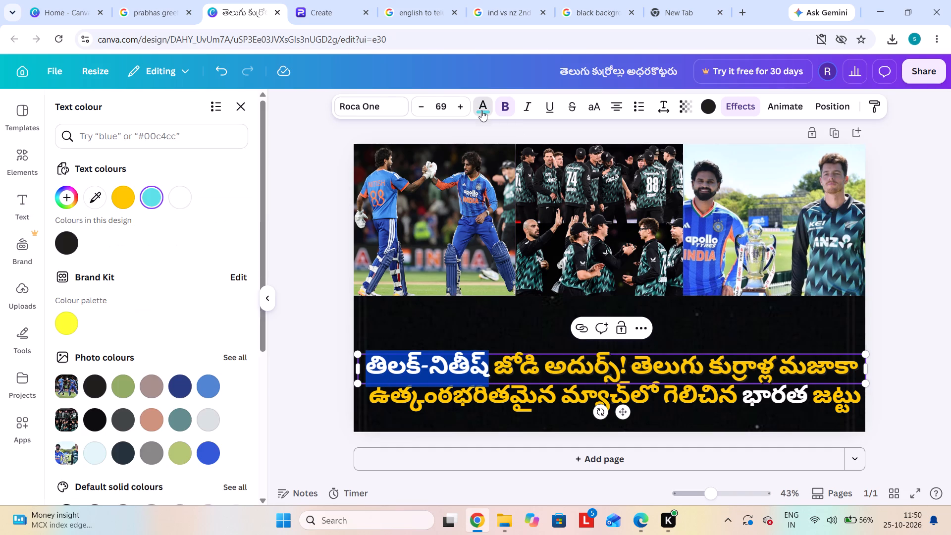
{"action": "left_click", "coordinate": [175, 203]}
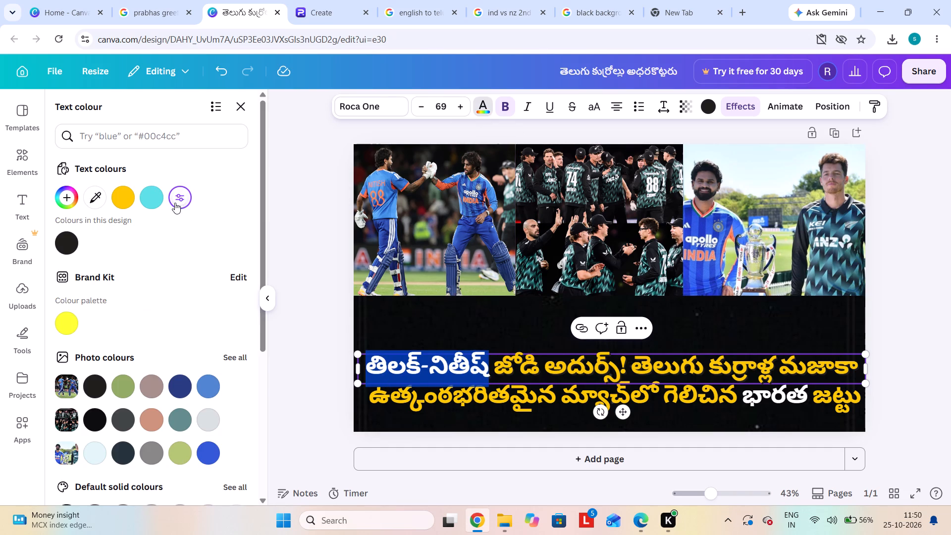
{"action": "left_click", "coordinate": [301, 248]}
{"action": "left_click", "coordinate": [339, 334]}
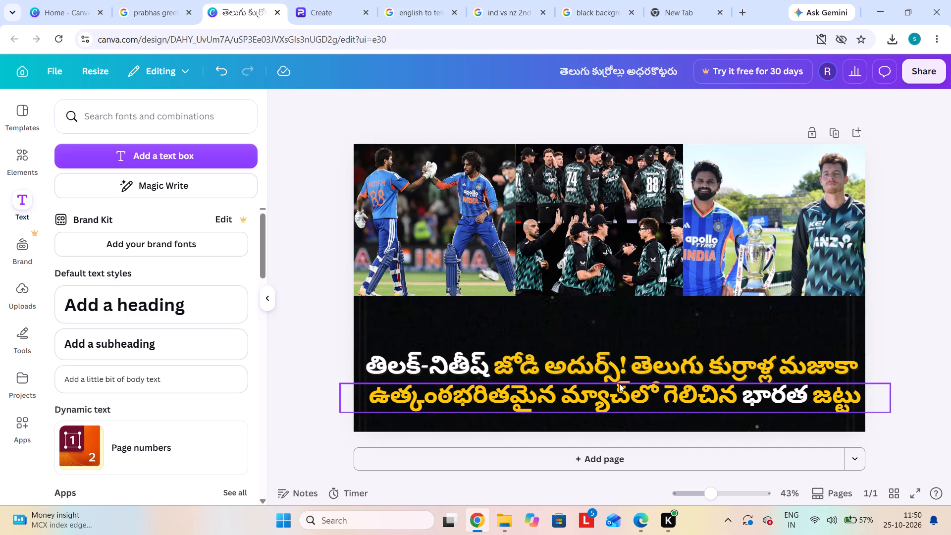
Colour the words "తెలుగు కుర్రాళ్ల" in the upper Telugu line white (#ffffff), undoing the accidental shift of its text box.
{"action": "left_click", "coordinate": [553, 362]}
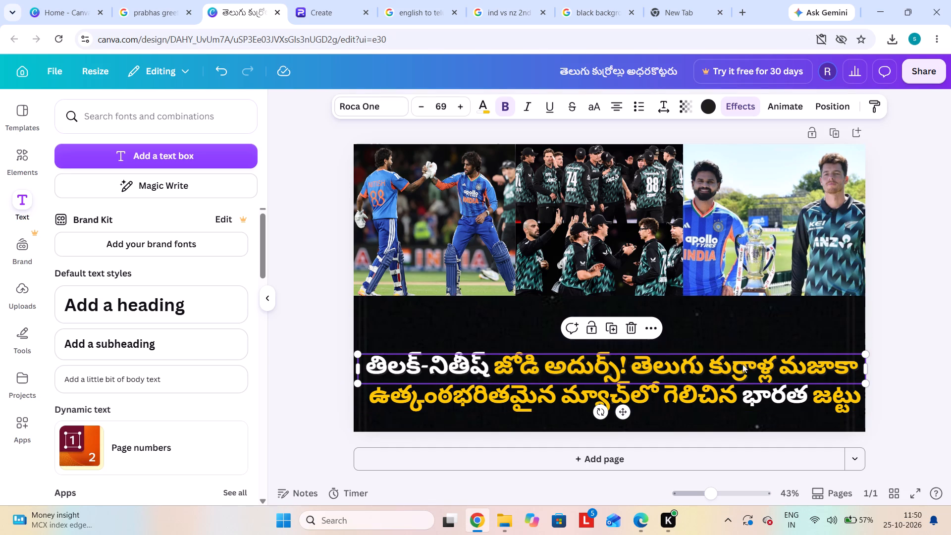
{"action": "left_click_drag", "start_coordinate": [631, 359], "coordinate": [676, 361]}
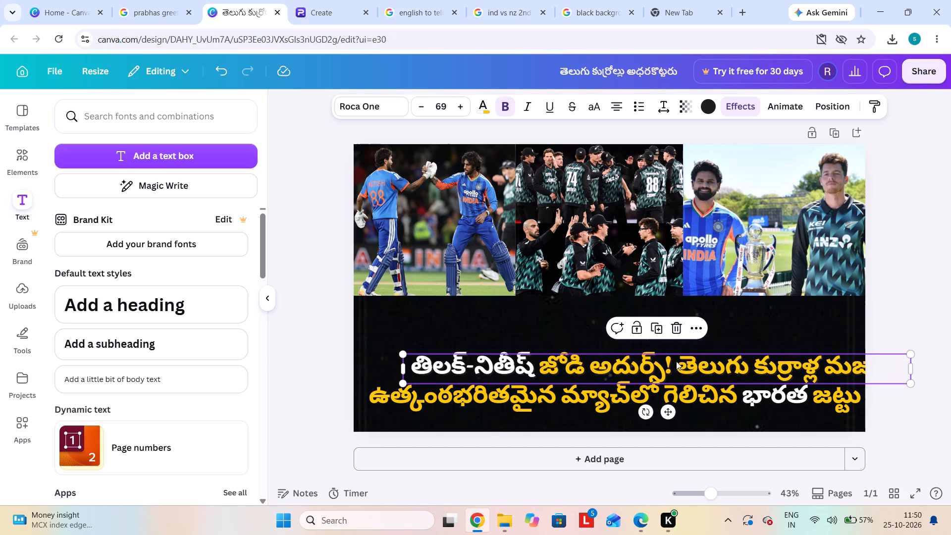
{"action": "key", "text": "ctrl+z"}
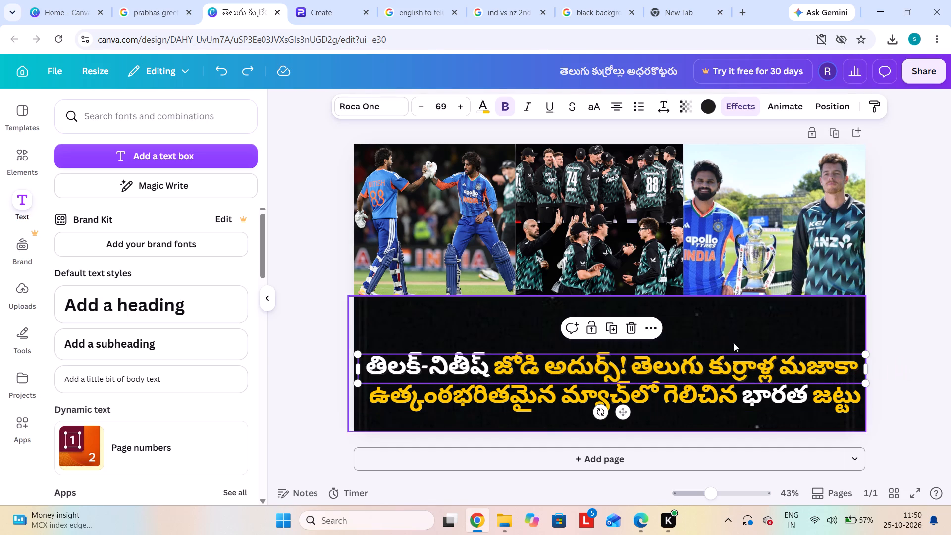
{"action": "left_click", "coordinate": [636, 364]}
{"action": "left_click_drag", "start_coordinate": [636, 364], "coordinate": [757, 365]}
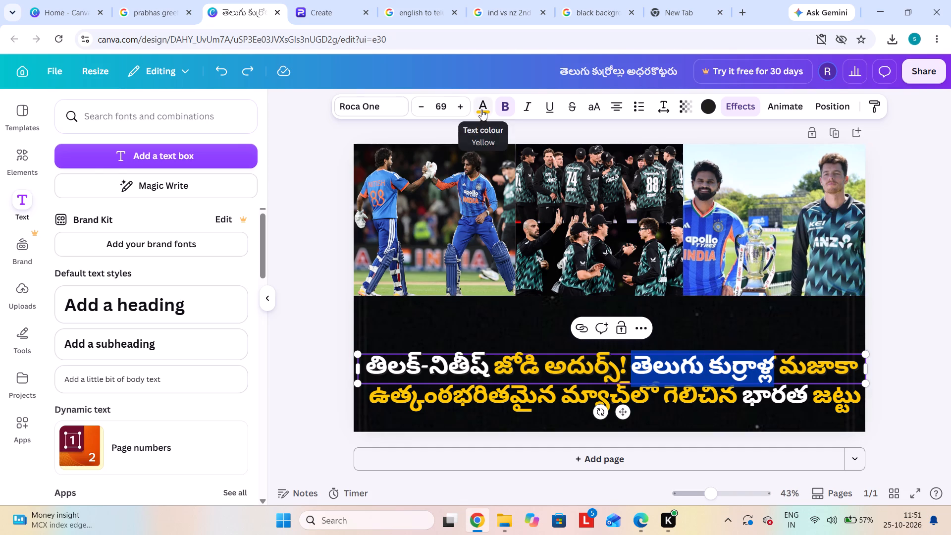
{"action": "left_click", "coordinate": [481, 109]}
{"action": "left_click", "coordinate": [155, 198]}
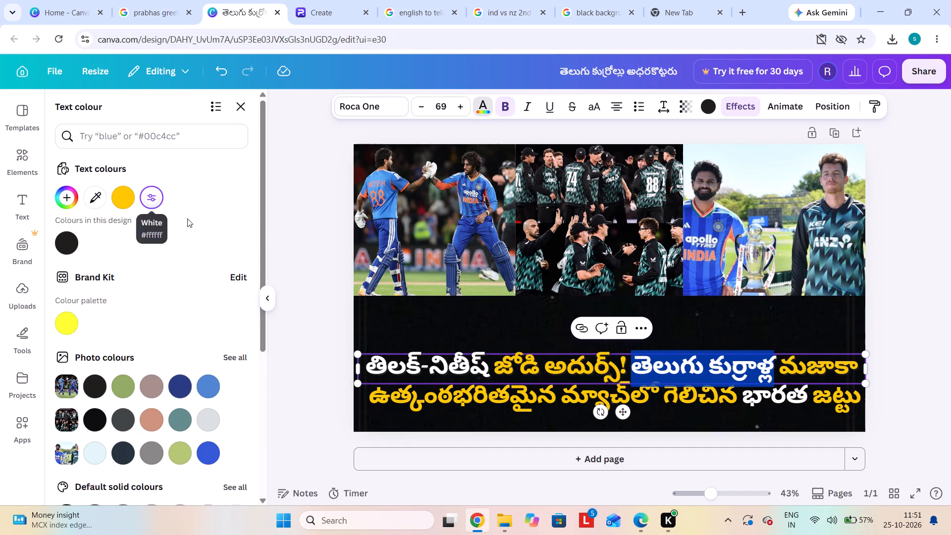
{"action": "left_click", "coordinate": [320, 303]}
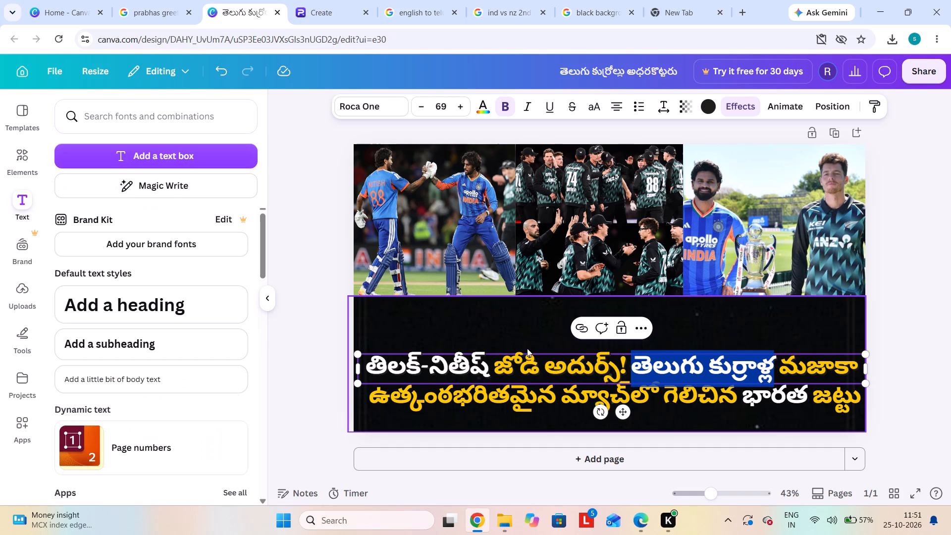
{"action": "left_click", "coordinate": [504, 321]}
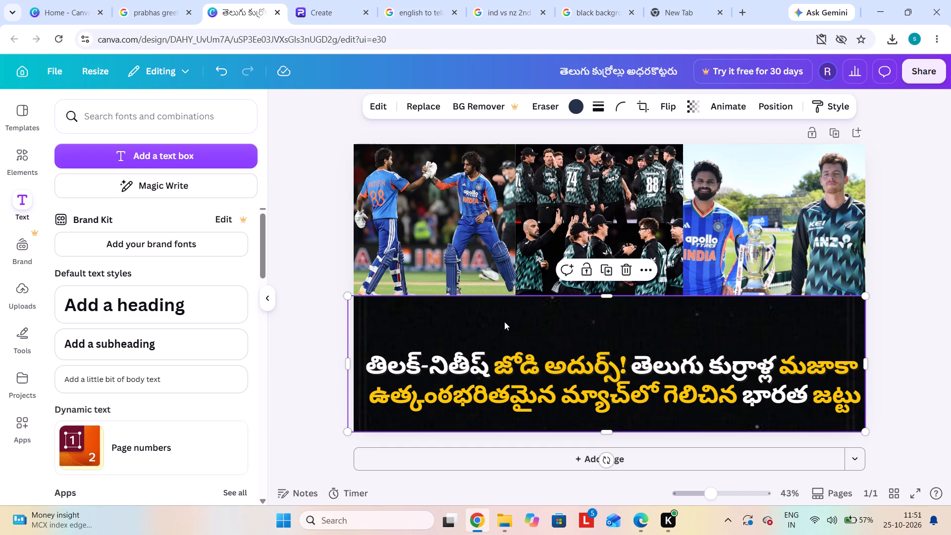
{"action": "left_click", "coordinate": [664, 315]}
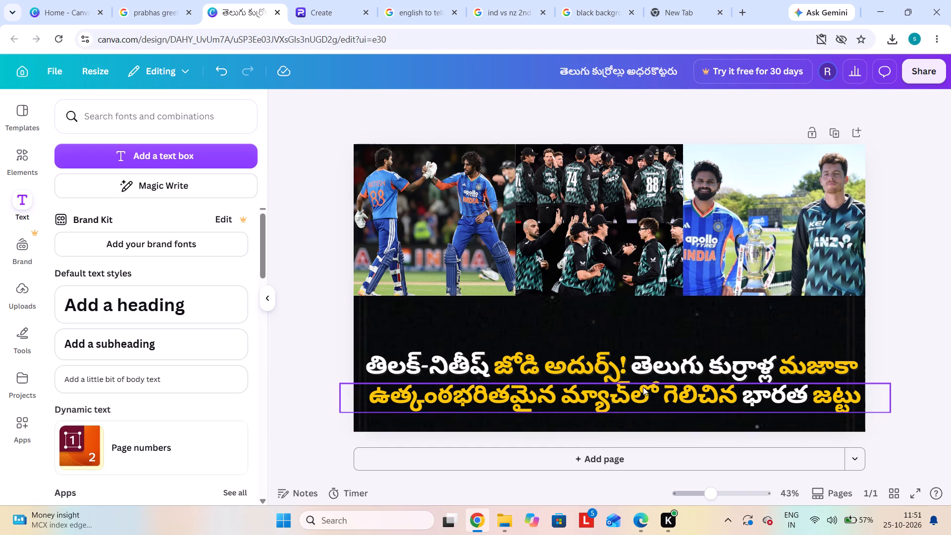
Nudge the upper Telugu line slightly upward to open a gap above the second line.
{"action": "left_click", "coordinate": [669, 358]}
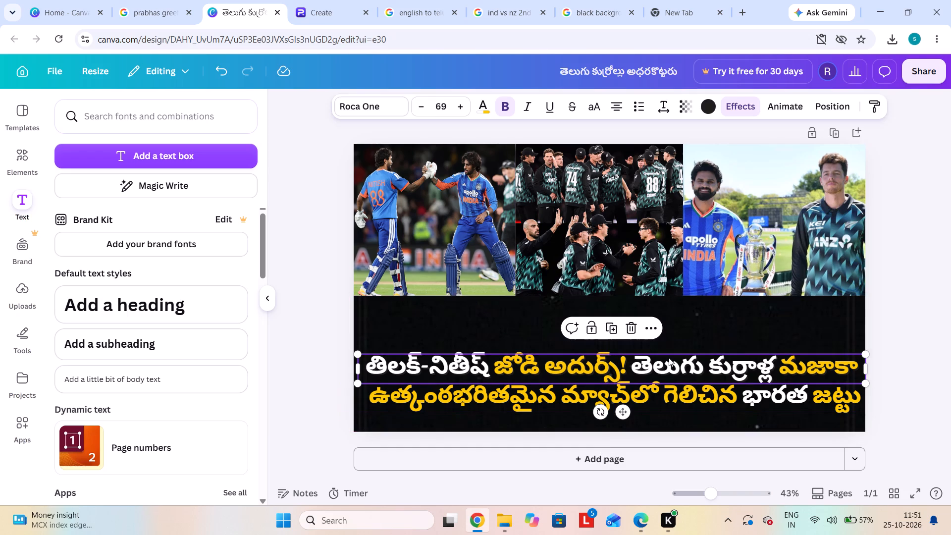
{"action": "key", "text": "Up"}
{"action": "key", "text": "Up"}
{"action": "key", "text": "Up"}
{"action": "key", "text": "Up"}
{"action": "key", "text": "Up"}
{"action": "key", "text": "Up"}
{"action": "key", "text": "Up"}
{"action": "key", "text": "Up"}
{"action": "key", "text": "Up"}
{"action": "key", "text": "Up"}
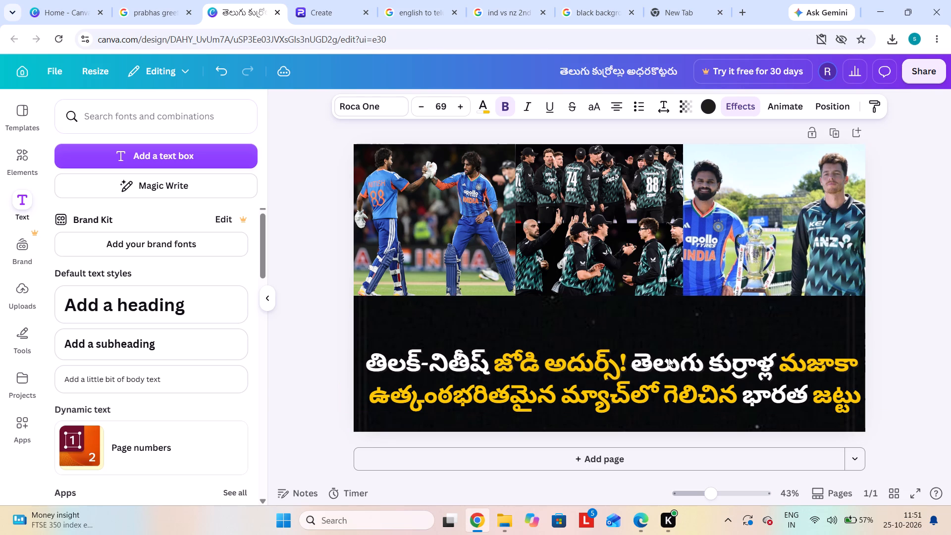
{"action": "key", "text": "Up"}
{"action": "key", "text": "Up"}
{"action": "key", "text": "Up"}
{"action": "key", "text": "Up"}
{"action": "key", "text": "Up"}
{"action": "key", "text": "Up"}
{"action": "key", "text": "Up"}
{"action": "key", "text": "Up"}
{"action": "key", "text": "Up"}
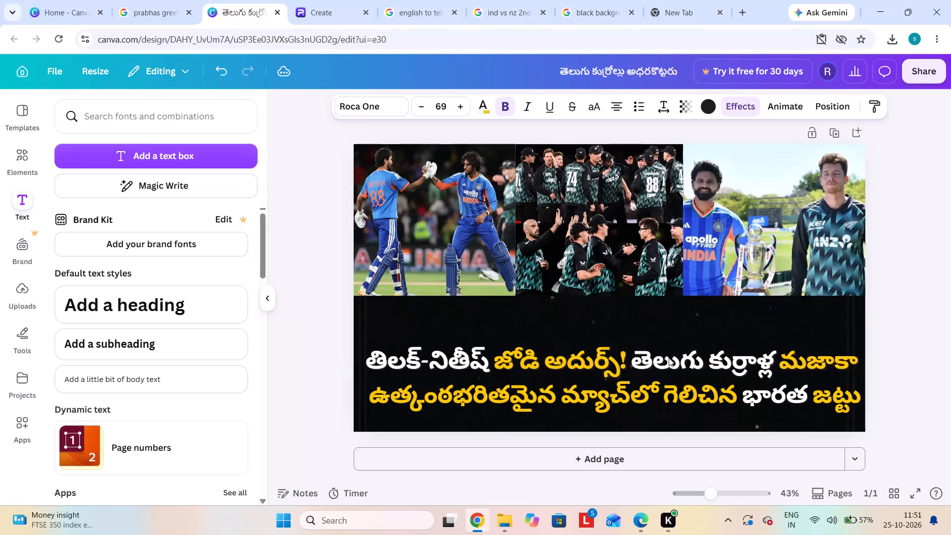
{"action": "key", "text": "Up"}
{"action": "key", "text": "Up"}
{"action": "key", "text": "Up"}
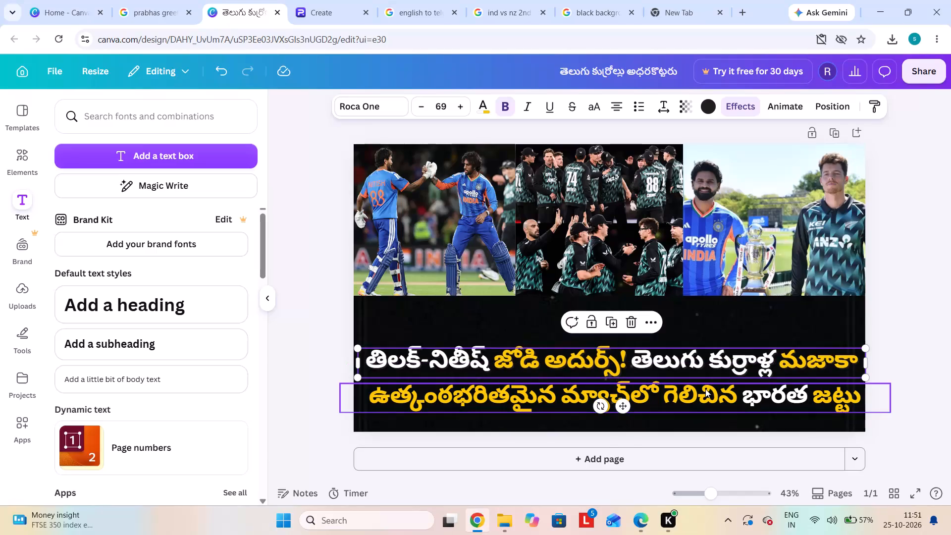
Nudge the second Telugu line slightly upward, closer to the upper line.
{"action": "left_click", "coordinate": [709, 391]}
{"action": "key", "text": "Up"}
{"action": "key", "text": "Up"}
{"action": "key", "text": "Up"}
{"action": "key", "text": "Up"}
{"action": "key", "text": "Up"}
{"action": "key", "text": "Up"}
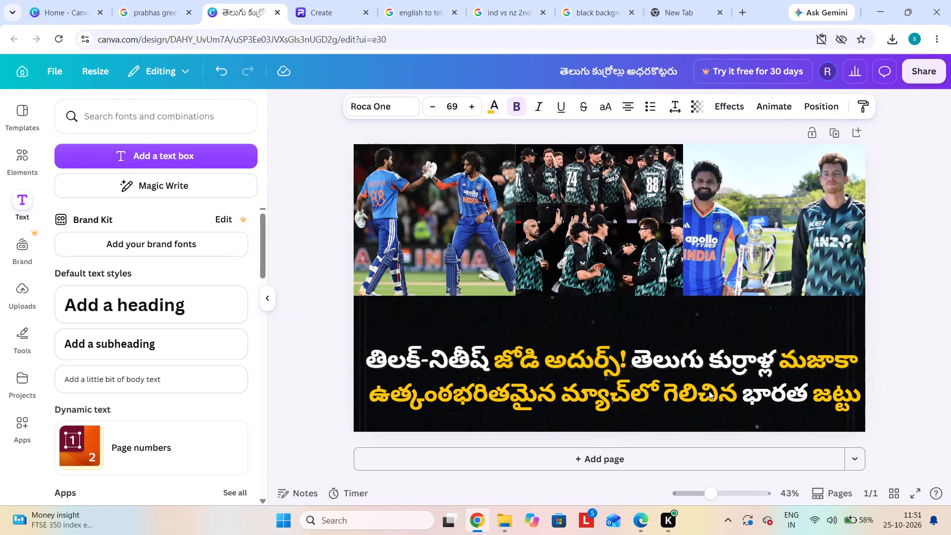
{"action": "key", "text": "Up"}
{"action": "key", "text": "Up"}
{"action": "key", "text": "Up"}
{"action": "key", "text": "Up"}
{"action": "key", "text": "Up"}
{"action": "key", "text": "Up"}
{"action": "key", "text": "Up"}
{"action": "key", "text": "Up"}
{"action": "key", "text": "Up"}
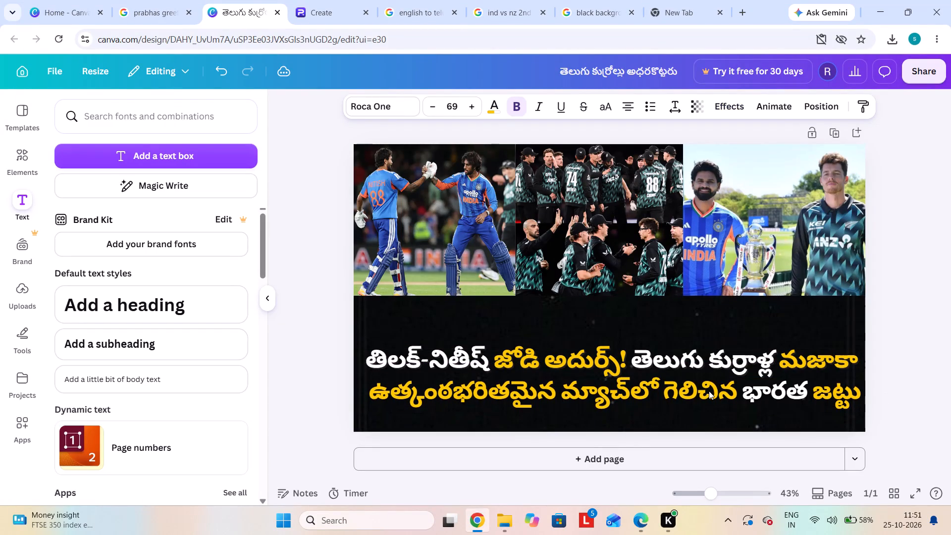
{"action": "key", "text": "Down"}
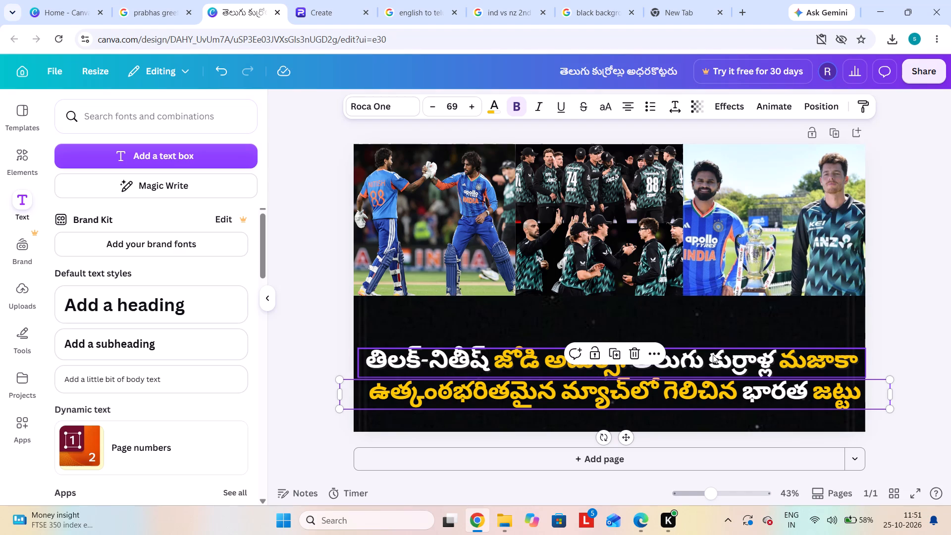
Move the upper Telugu line straight up to just below the tiled pictures, near the top of the black background.
{"action": "left_click", "coordinate": [733, 353]}
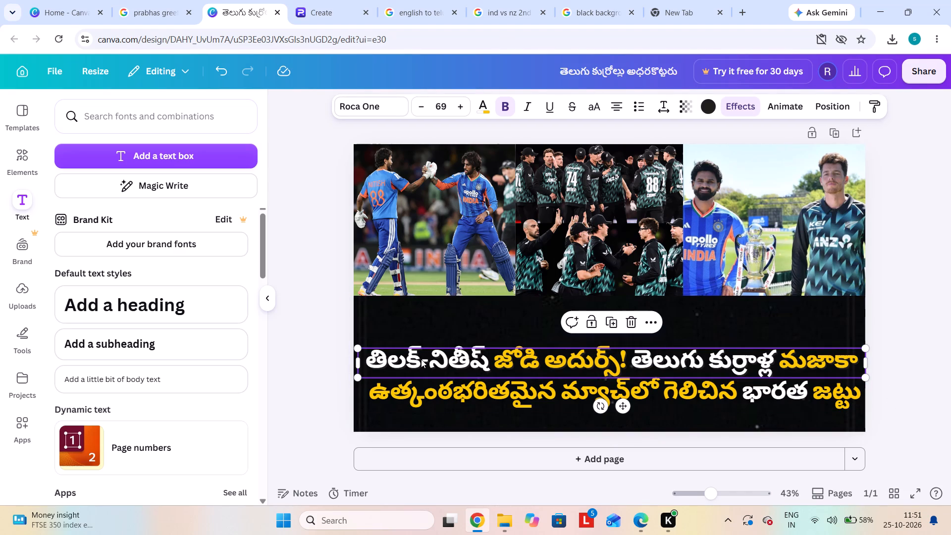
{"action": "key", "text": "Up"}
{"action": "key", "text": "Up"}
{"action": "key", "text": "Up"}
{"action": "key", "text": "Up"}
{"action": "key", "text": "Up"}
{"action": "key", "text": "Up"}
{"action": "key", "text": "Up"}
{"action": "key", "text": "Up"}
{"action": "key", "text": "Up"}
{"action": "key", "text": "Up"}
{"action": "key", "text": "Up"}
{"action": "key", "text": "Up"}
{"action": "key", "text": "Up"}
{"action": "key", "text": "Up"}
{"action": "key", "text": "Up"}
{"action": "key", "text": "Up"}
{"action": "key", "text": "Up"}
{"action": "key", "text": "Up"}
{"action": "key", "text": "Up"}
{"action": "key", "text": "Up"}
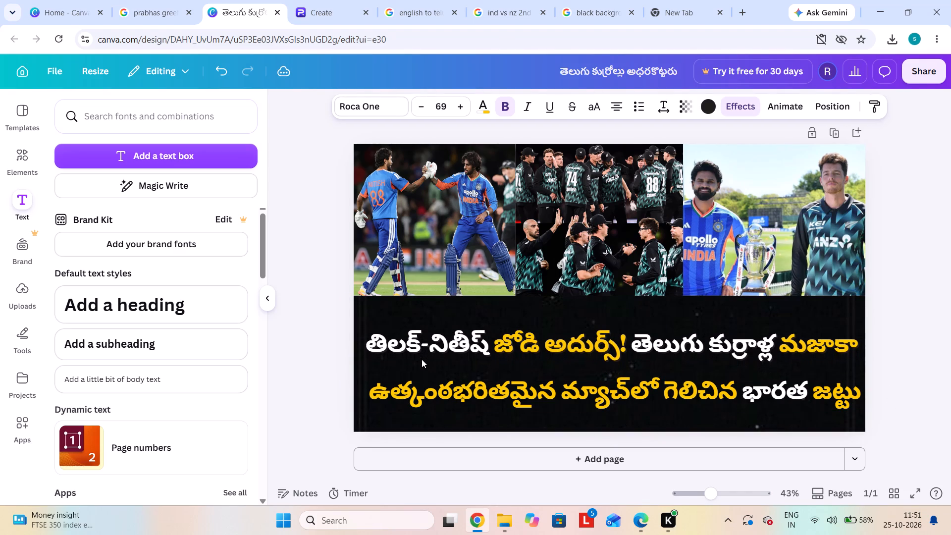
{"action": "key", "text": "Up"}
{"action": "key", "text": "Up"}
{"action": "key", "text": "Up"}
{"action": "key", "text": "Up"}
{"action": "key", "text": "Up"}
{"action": "key", "text": "Up"}
{"action": "key", "text": "Up"}
{"action": "key", "text": "Up"}
{"action": "key", "text": "Up"}
{"action": "key", "text": "Up"}
{"action": "key", "text": "Up"}
{"action": "key", "text": "Up"}
{"action": "key", "text": "Up"}
{"action": "key", "text": "Up"}
{"action": "key", "text": "Up"}
{"action": "key", "text": "Up"}
{"action": "key", "text": "Up"}
{"action": "key", "text": "Up"}
{"action": "key", "text": "Up"}
{"action": "key", "text": "Up"}
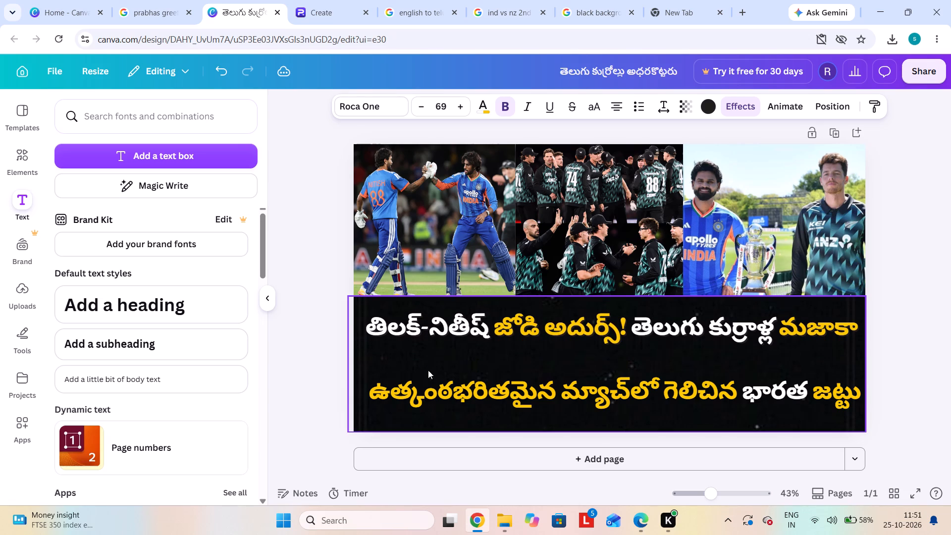
Move the second Telugu line straight up so it sits closely beneath the upper line, leaving the black area below free.
{"action": "left_click", "coordinate": [450, 386]}
{"action": "key", "text": "Up"}
{"action": "key", "text": "Up"}
{"action": "key", "text": "Up"}
{"action": "key", "text": "Up"}
{"action": "key", "text": "Up"}
{"action": "key", "text": "Up"}
{"action": "key", "text": "Up"}
{"action": "key", "text": "Up"}
{"action": "key", "text": "Up"}
{"action": "key", "text": "Up"}
{"action": "key", "text": "Up"}
{"action": "key", "text": "Up"}
{"action": "key", "text": "Up"}
{"action": "key", "text": "Up"}
{"action": "key", "text": "Up"}
{"action": "key", "text": "Up"}
{"action": "key", "text": "Up"}
{"action": "key", "text": "Up"}
{"action": "key", "text": "Up"}
{"action": "key", "text": "Up"}
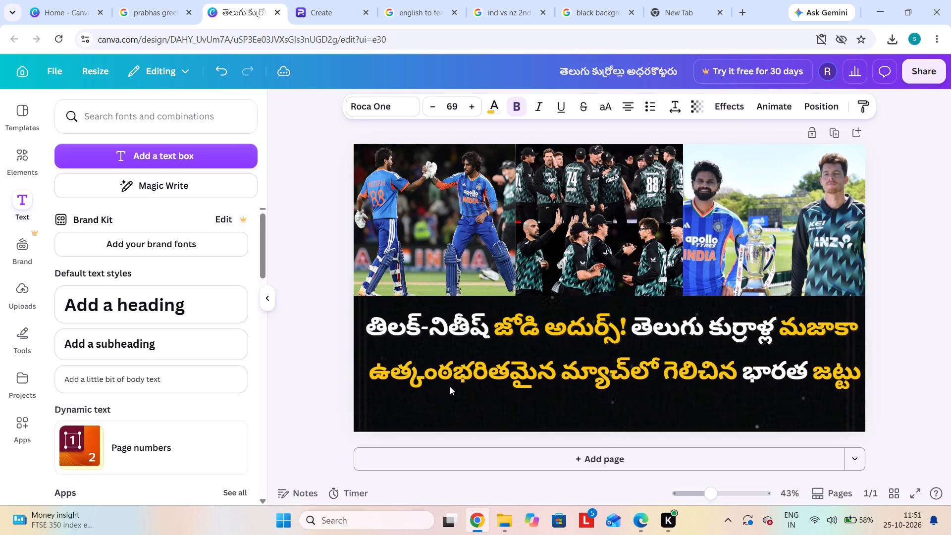
{"action": "key", "text": "Up"}
{"action": "key", "text": "Up"}
{"action": "key", "text": "Up"}
{"action": "key", "text": "Up"}
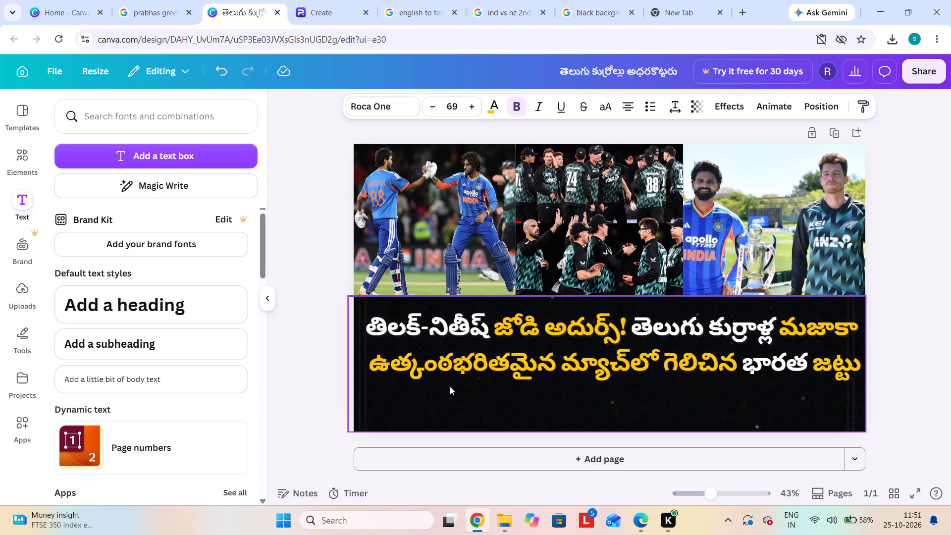
{"action": "key", "text": "Up"}
{"action": "key", "text": "Up"}
{"action": "key", "text": "Up"}
{"action": "key", "text": "Up"}
{"action": "key", "text": "Up"}
{"action": "key", "text": "Up"}
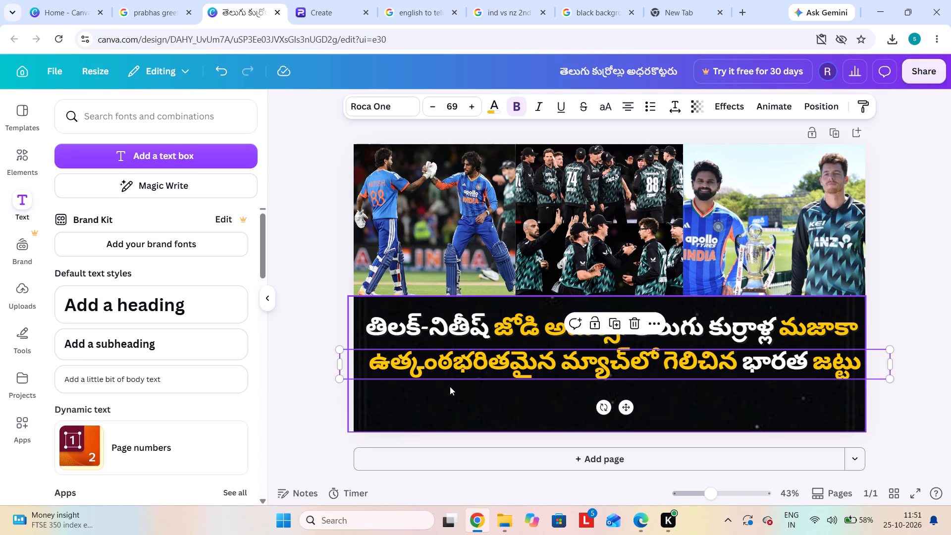
{"action": "key", "text": "Up"}
{"action": "key", "text": "Up"}
{"action": "key", "text": "Up"}
{"action": "key", "text": "Up"}
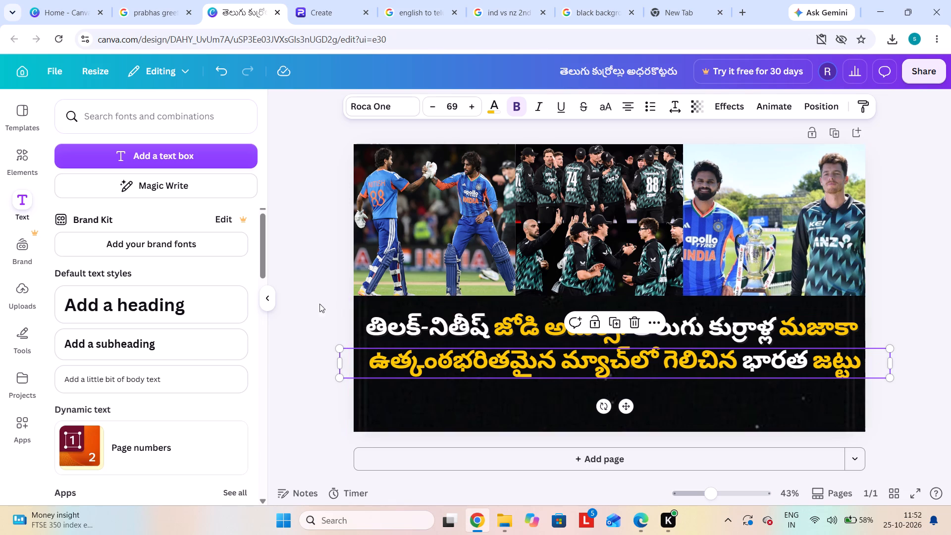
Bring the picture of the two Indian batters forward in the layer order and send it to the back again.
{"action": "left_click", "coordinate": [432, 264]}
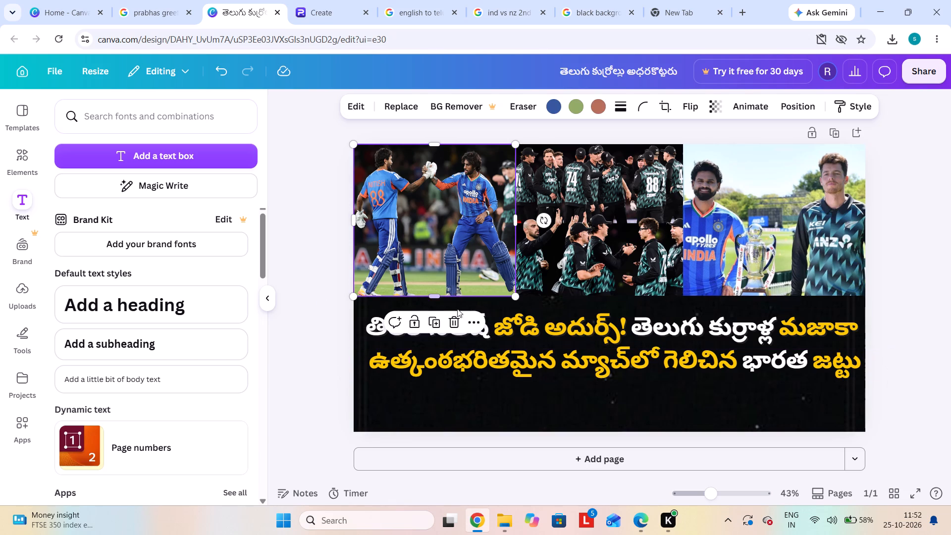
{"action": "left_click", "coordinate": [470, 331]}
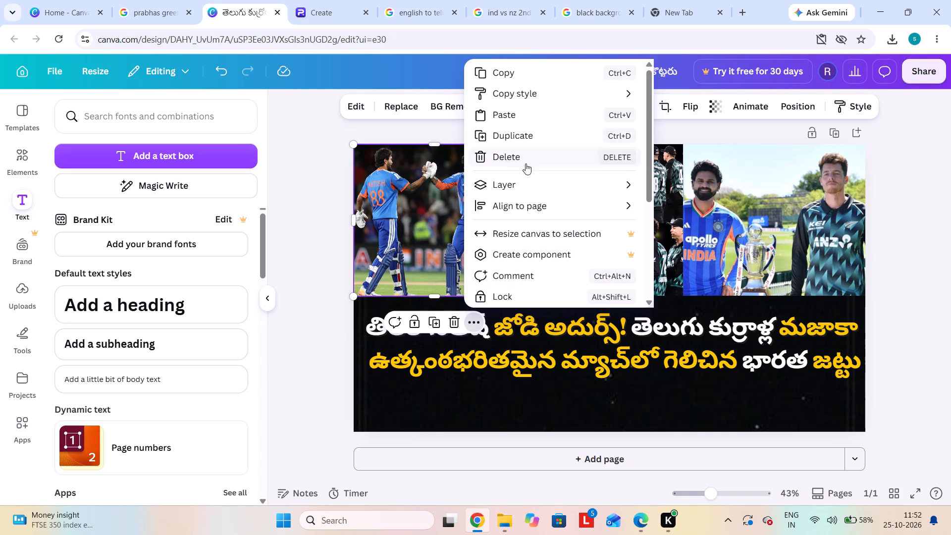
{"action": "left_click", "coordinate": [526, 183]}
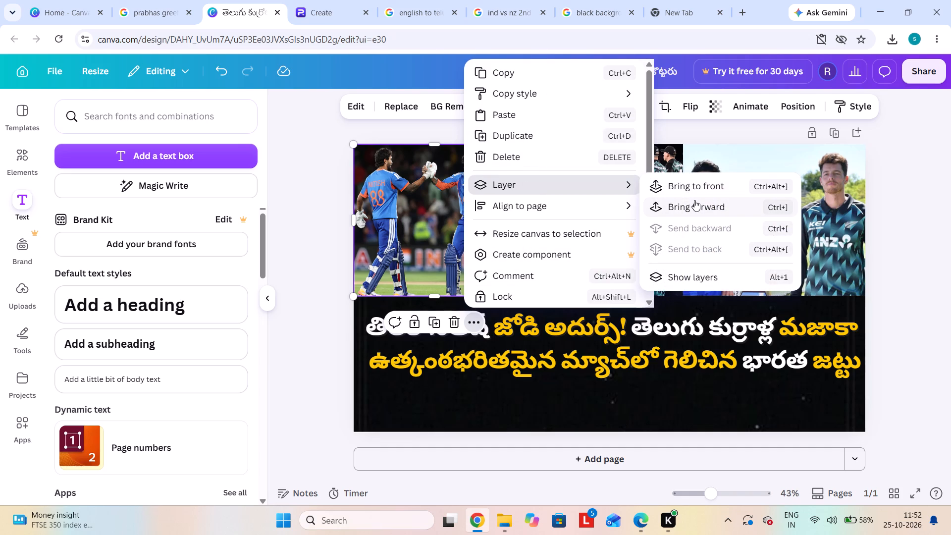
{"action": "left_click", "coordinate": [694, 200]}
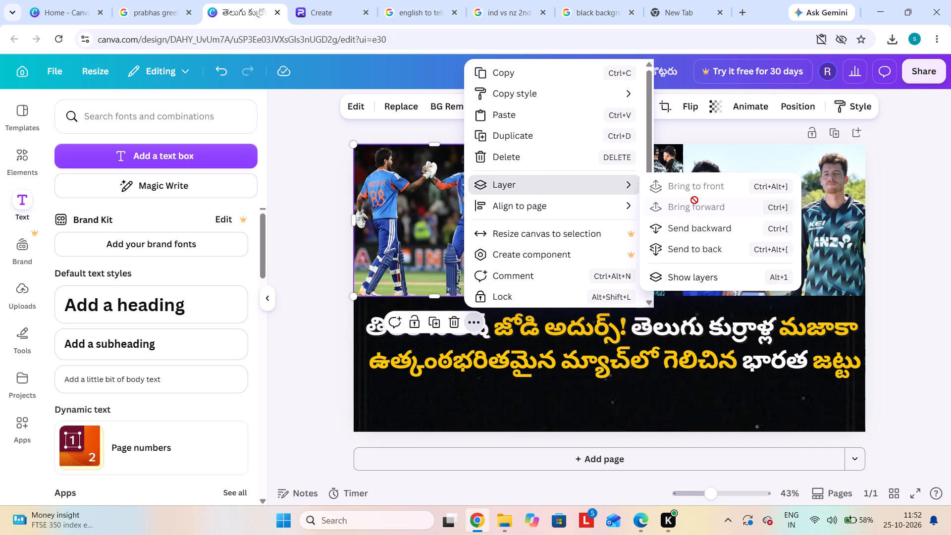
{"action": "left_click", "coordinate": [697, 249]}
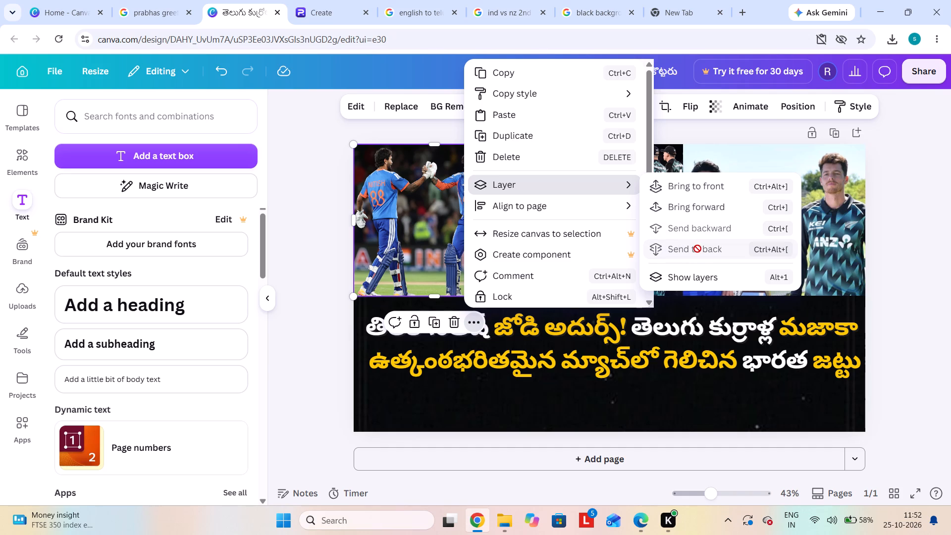
Examine the design's layer list, checking the black background layer and the layer with the two Indian batters' picture.
{"action": "left_click", "coordinate": [718, 277]}
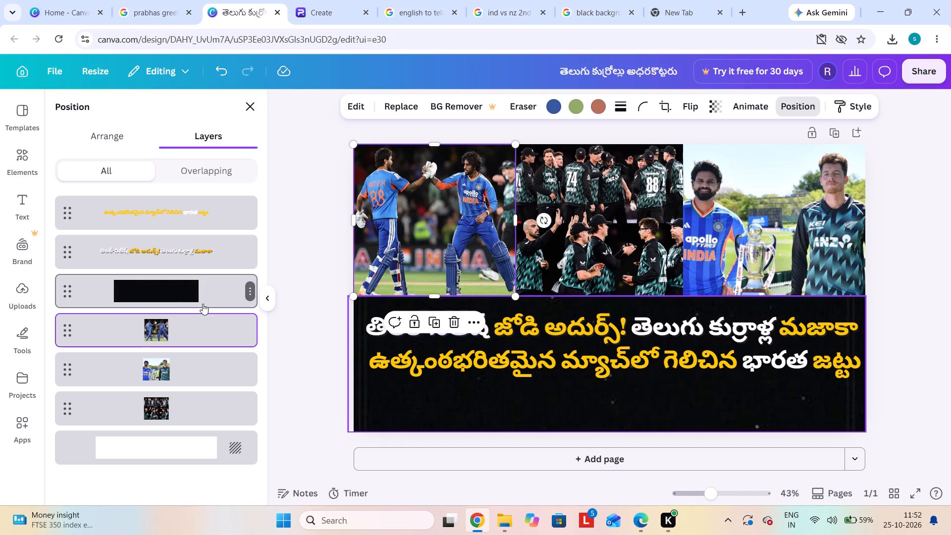
{"action": "left_click", "coordinate": [217, 291]}
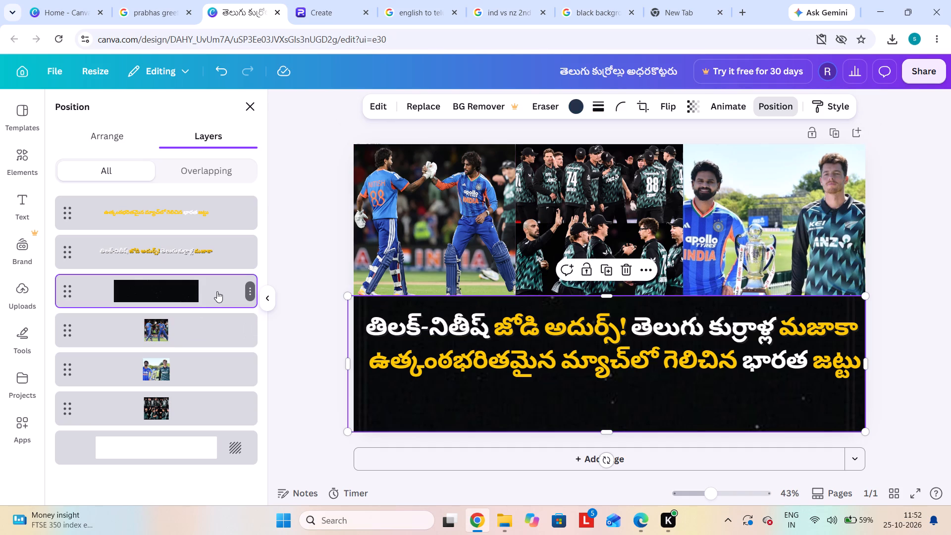
{"action": "left_click", "coordinate": [195, 334]}
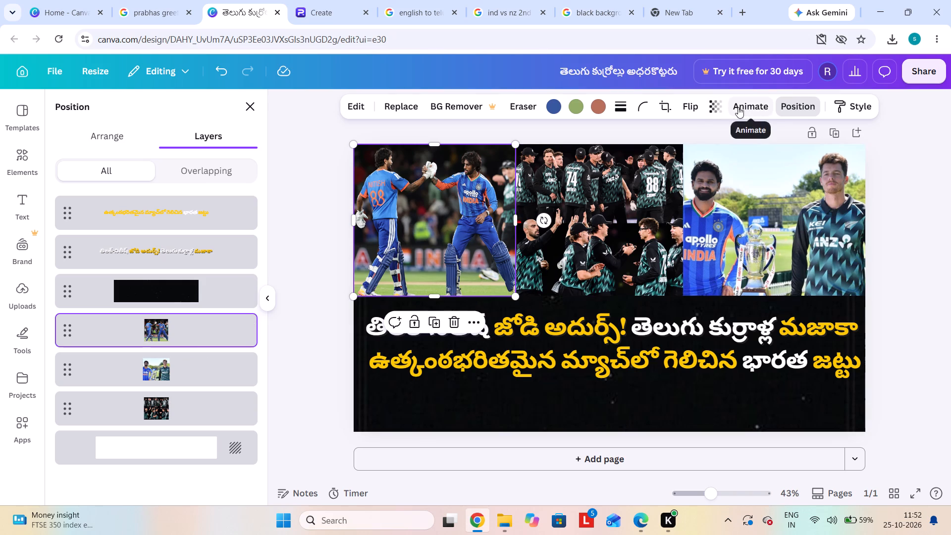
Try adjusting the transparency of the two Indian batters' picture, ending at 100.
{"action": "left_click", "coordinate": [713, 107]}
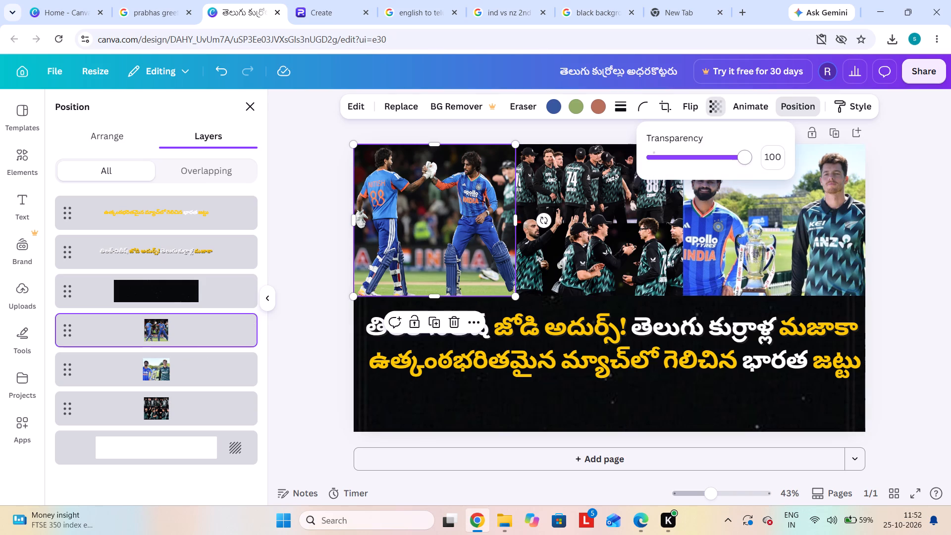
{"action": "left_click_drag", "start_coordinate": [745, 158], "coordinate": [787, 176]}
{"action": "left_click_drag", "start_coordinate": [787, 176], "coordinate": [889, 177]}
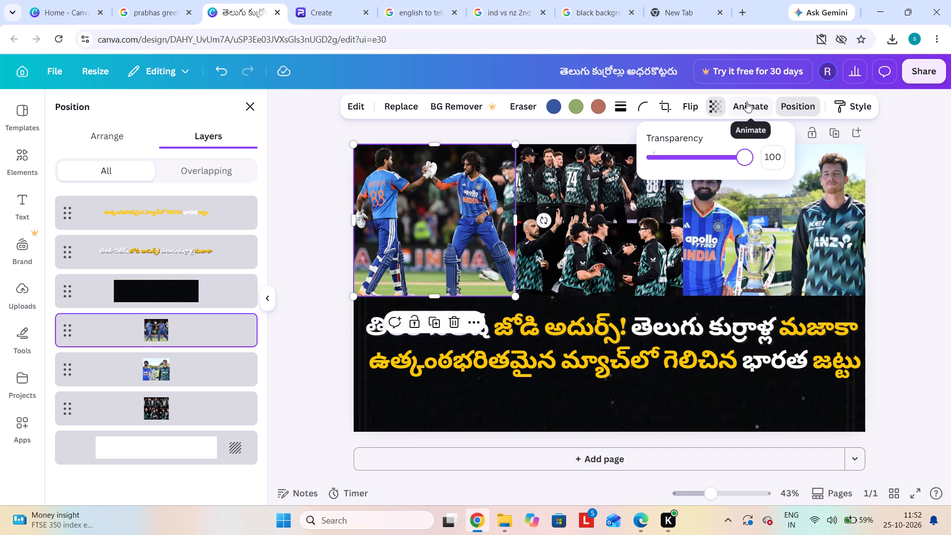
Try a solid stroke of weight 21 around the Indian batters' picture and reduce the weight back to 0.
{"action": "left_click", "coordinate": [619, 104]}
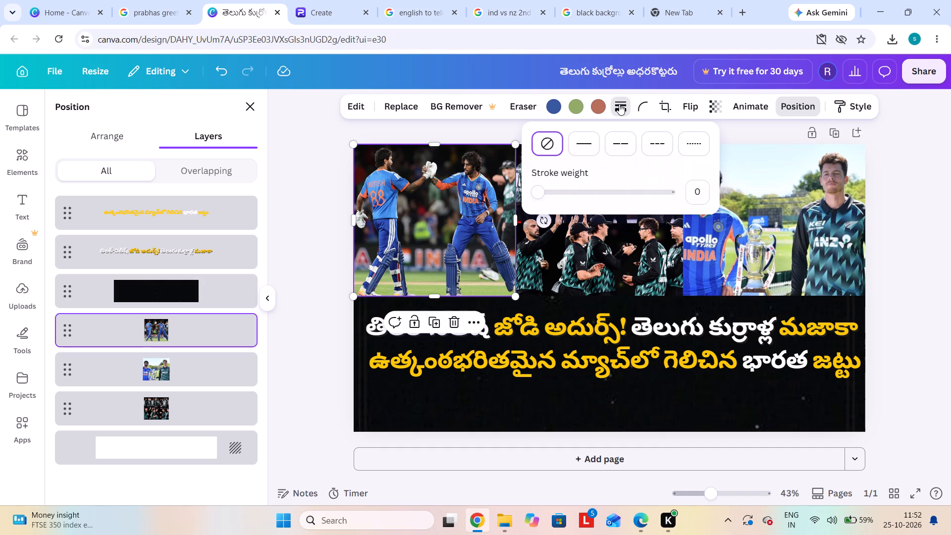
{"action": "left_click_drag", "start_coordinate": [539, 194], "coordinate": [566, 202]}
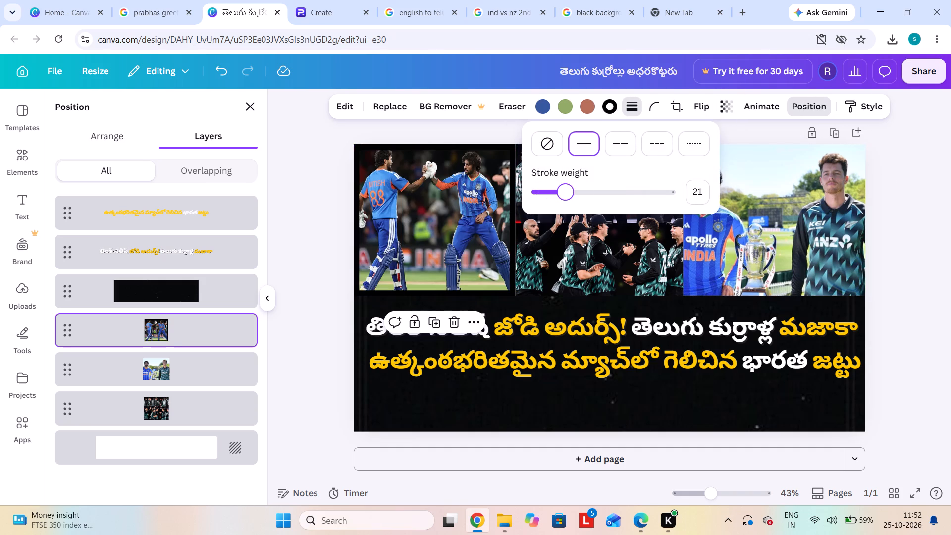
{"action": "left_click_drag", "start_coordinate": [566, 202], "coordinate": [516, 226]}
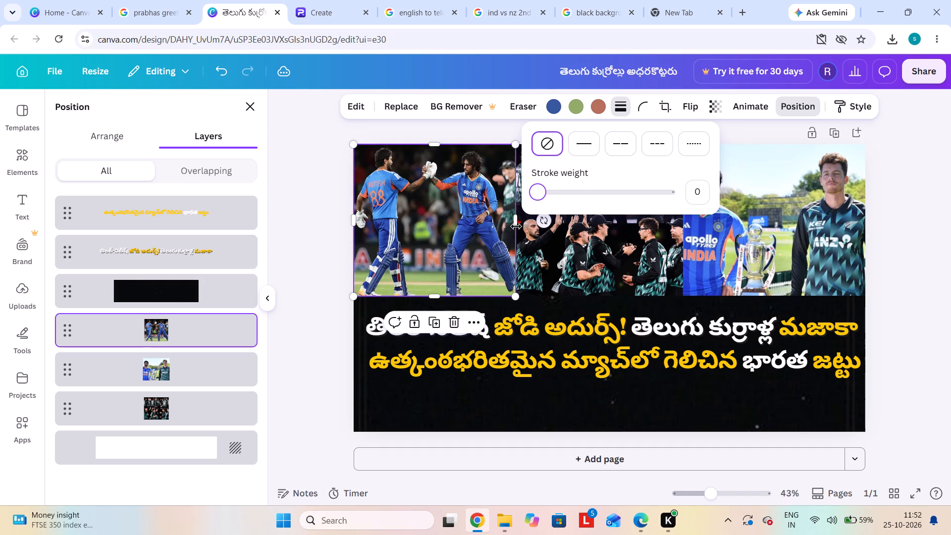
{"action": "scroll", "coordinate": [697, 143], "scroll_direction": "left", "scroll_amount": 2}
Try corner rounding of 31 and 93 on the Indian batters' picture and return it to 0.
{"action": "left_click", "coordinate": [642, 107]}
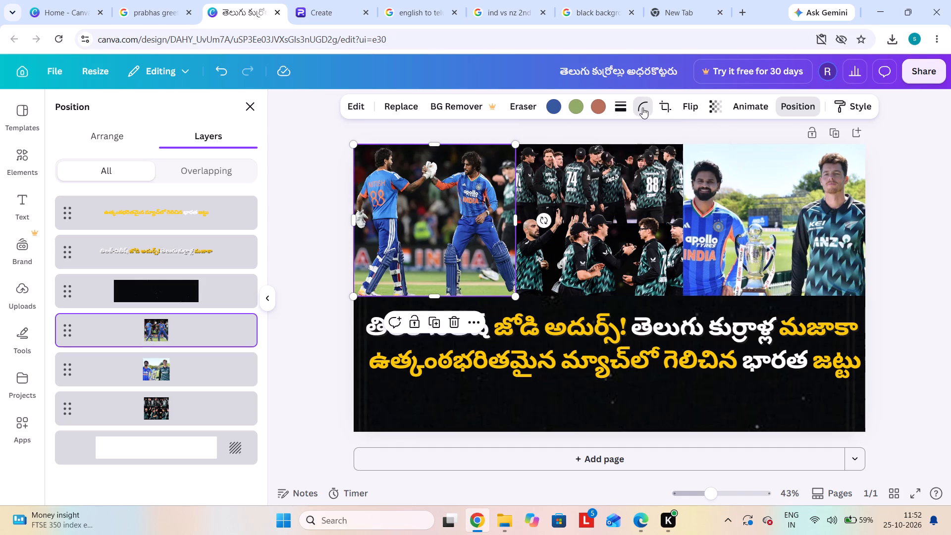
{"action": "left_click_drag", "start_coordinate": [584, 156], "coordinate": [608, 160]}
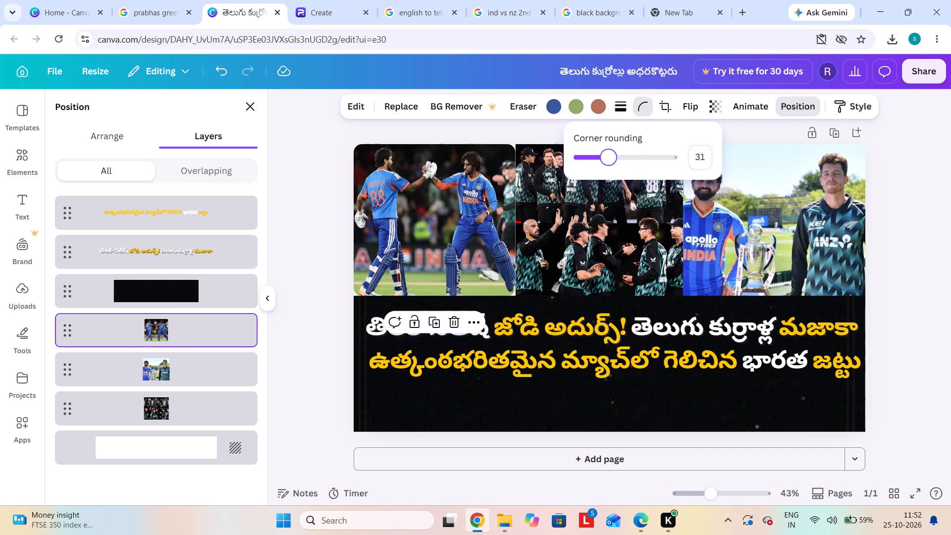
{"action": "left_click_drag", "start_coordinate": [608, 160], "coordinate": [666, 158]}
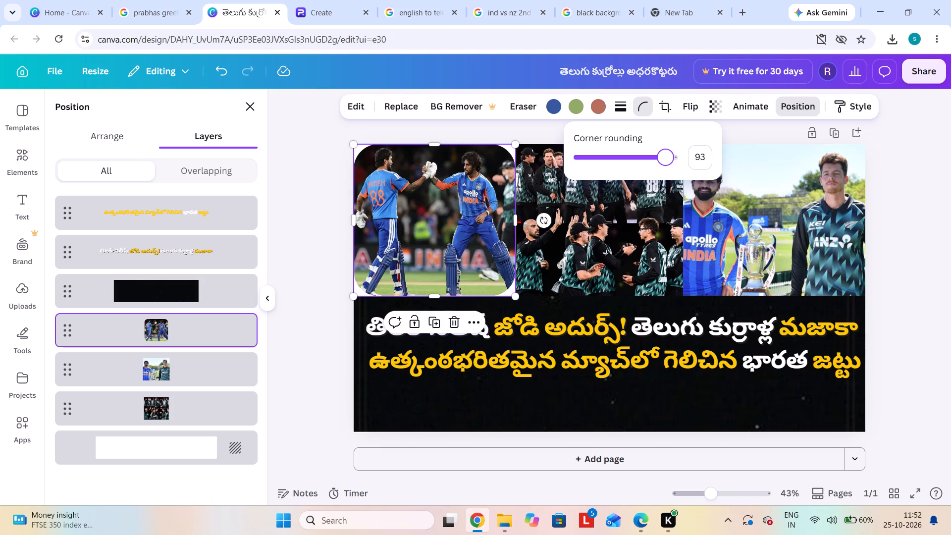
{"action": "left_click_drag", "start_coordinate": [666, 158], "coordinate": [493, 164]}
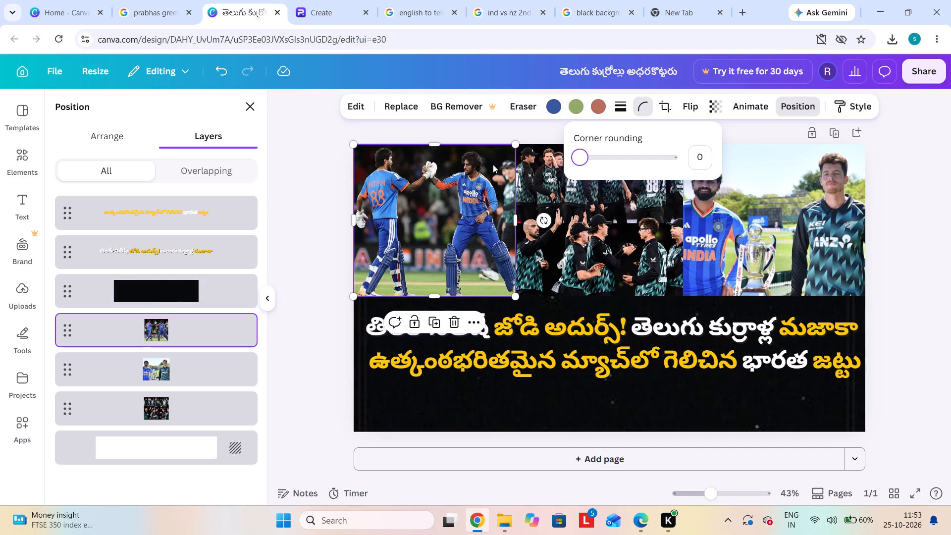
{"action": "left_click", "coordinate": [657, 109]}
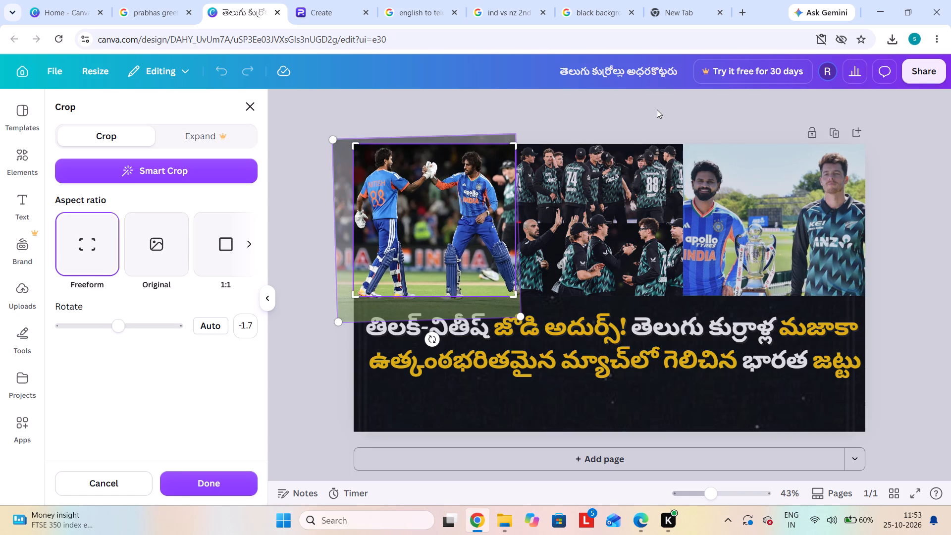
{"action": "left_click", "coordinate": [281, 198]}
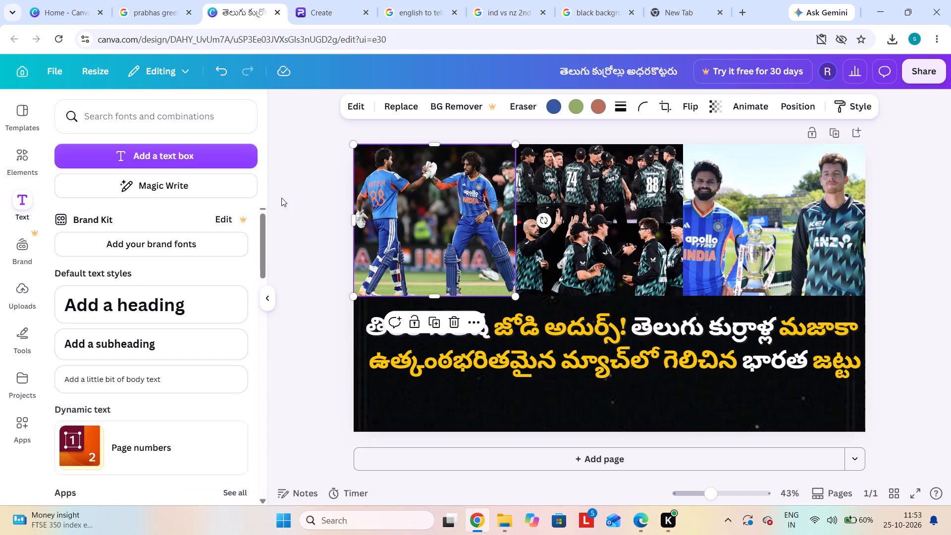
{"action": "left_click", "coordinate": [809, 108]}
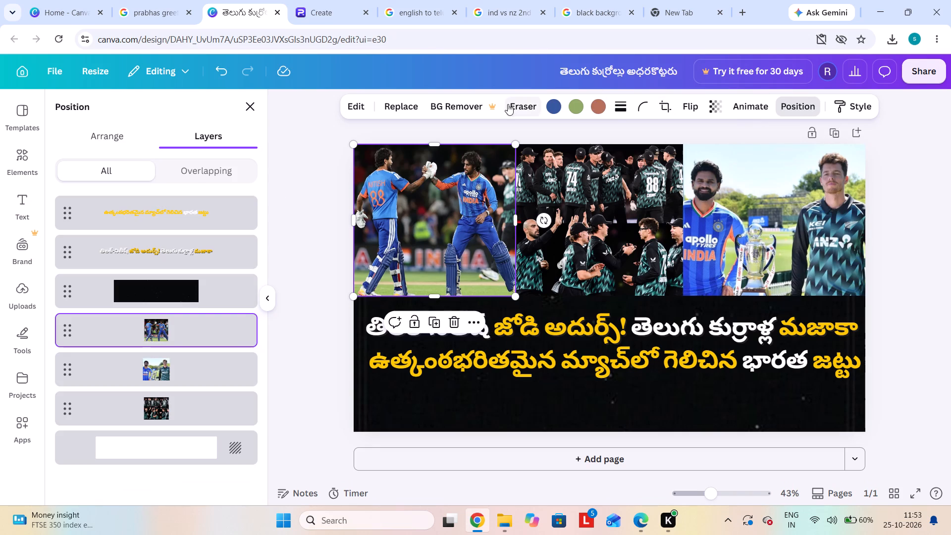
Adjust the image texture of the two Indian batters' picture, setting its sharpness to 3.
{"action": "left_click", "coordinate": [351, 107]}
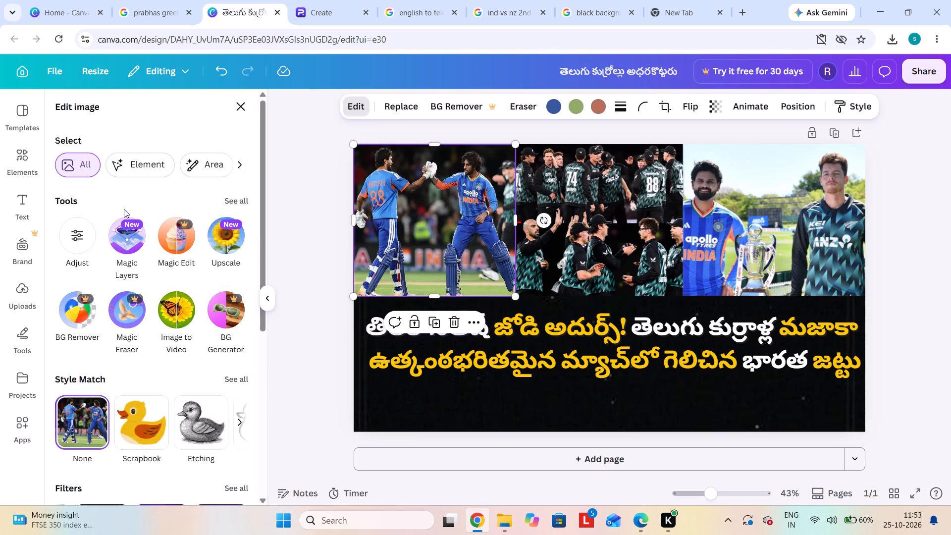
{"action": "left_click", "coordinate": [77, 252]}
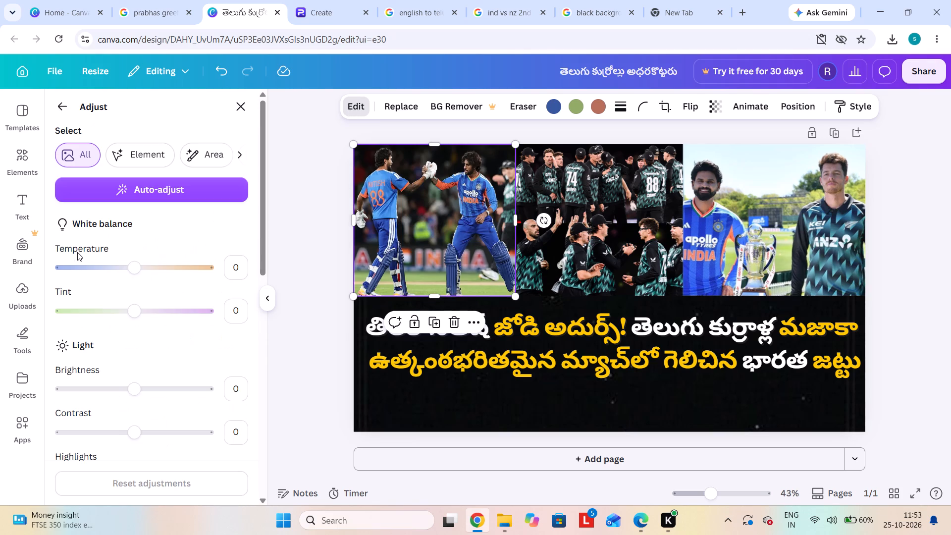
{"action": "scroll", "coordinate": [133, 380], "scroll_direction": "down", "scroll_amount": 3}
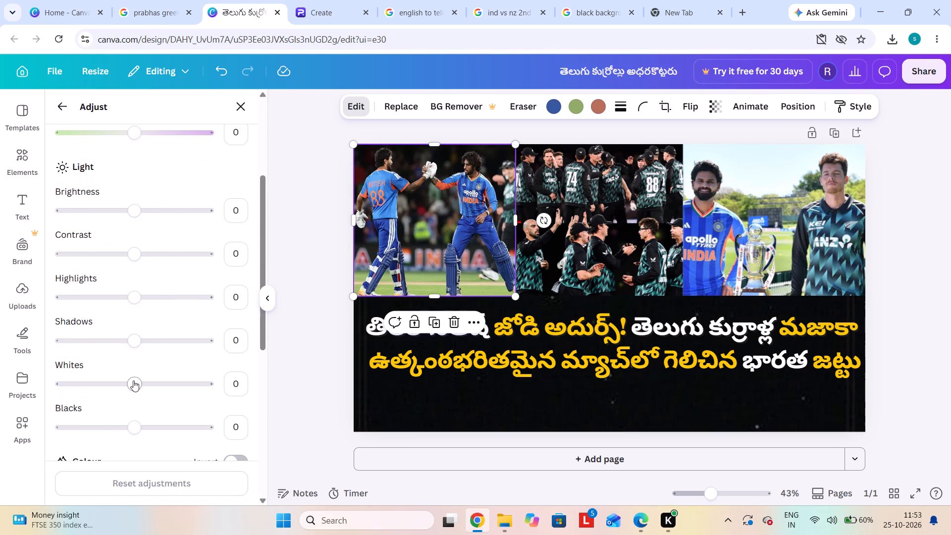
{"action": "scroll", "coordinate": [133, 380], "scroll_direction": "down", "scroll_amount": 5}
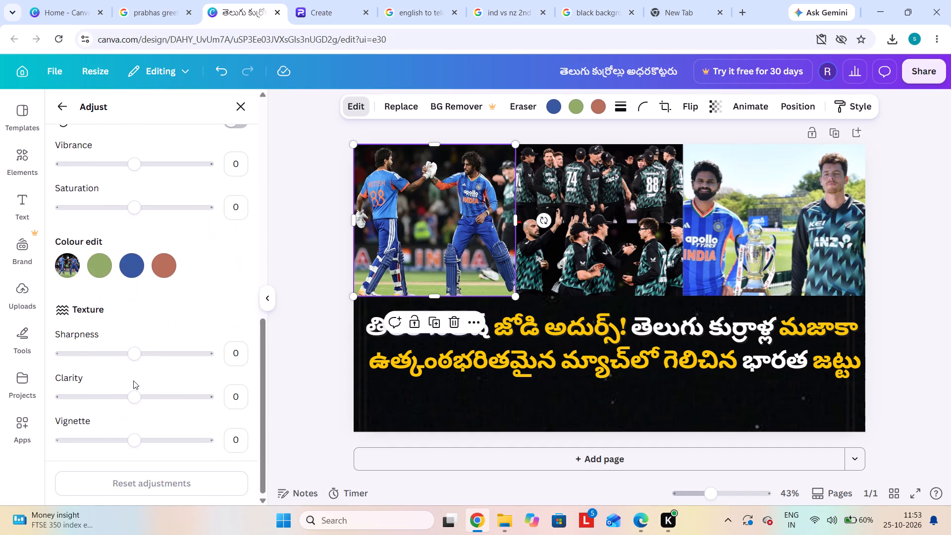
{"action": "scroll", "coordinate": [133, 380], "scroll_direction": "down", "scroll_amount": 1}
{"action": "left_click_drag", "start_coordinate": [135, 357], "coordinate": [123, 359]}
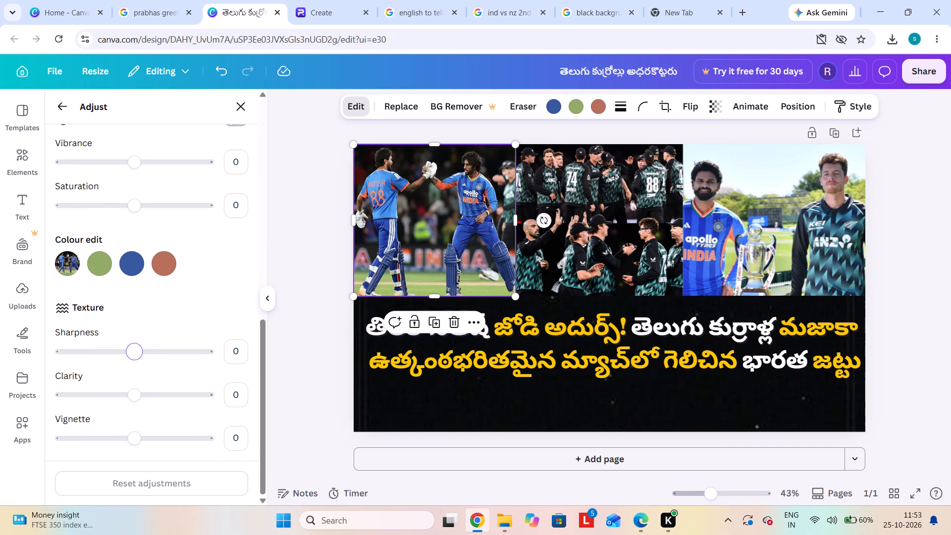
{"action": "left_click_drag", "start_coordinate": [123, 359], "coordinate": [161, 352]}
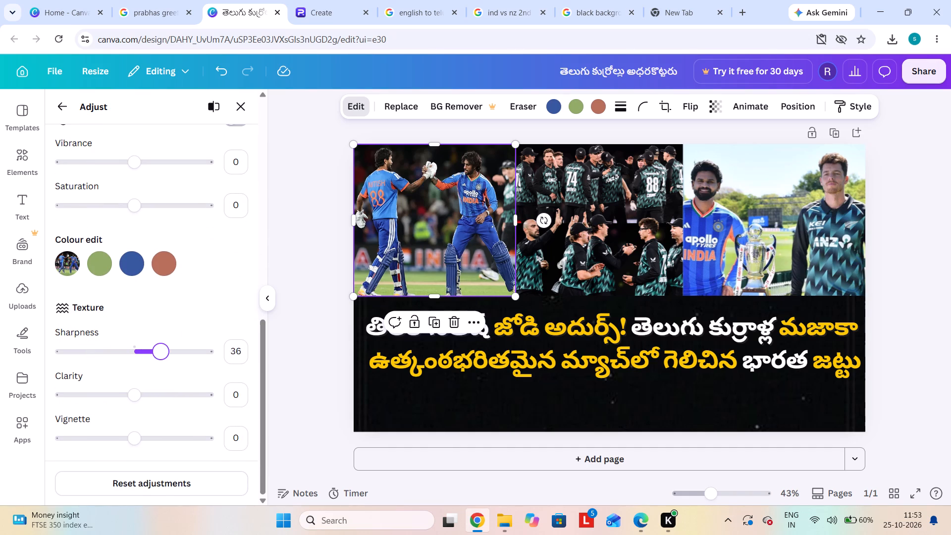
{"action": "left_click_drag", "start_coordinate": [161, 352], "coordinate": [144, 376]}
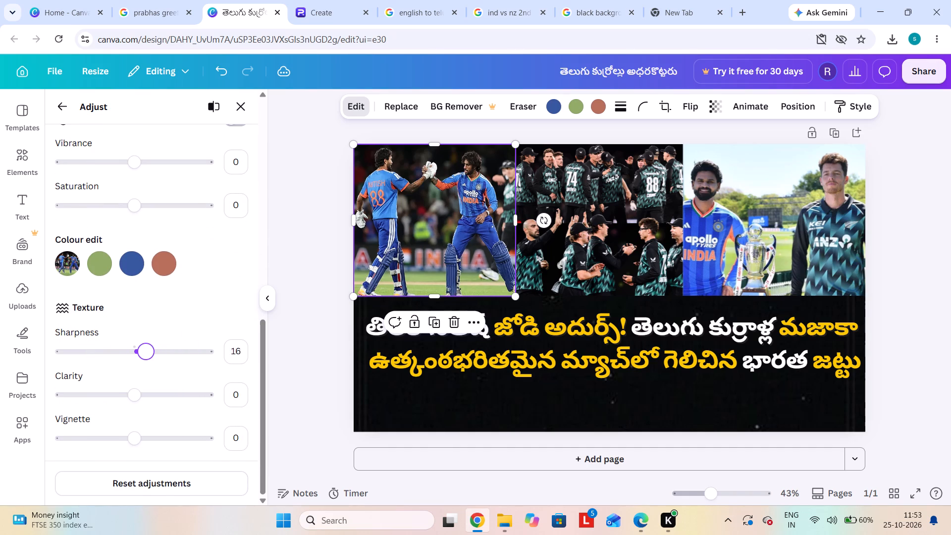
{"action": "left_click_drag", "start_coordinate": [144, 376], "coordinate": [137, 377]}
Look through the white balance, light, colour and texture adjustments for the Indian batters' picture, including the option to adjust a single element.
{"action": "scroll", "coordinate": [178, 324], "scroll_direction": "up", "scroll_amount": 3}
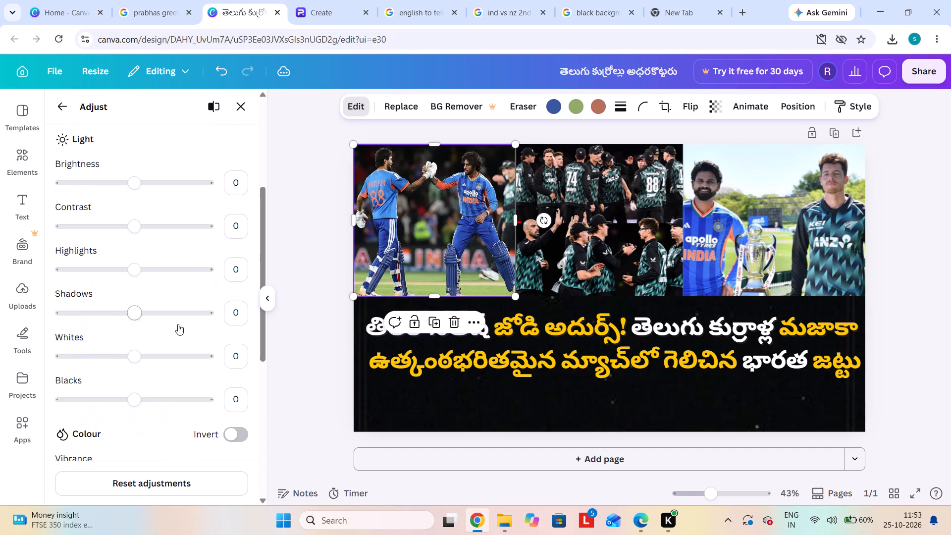
{"action": "scroll", "coordinate": [178, 324], "scroll_direction": "up", "scroll_amount": 4}
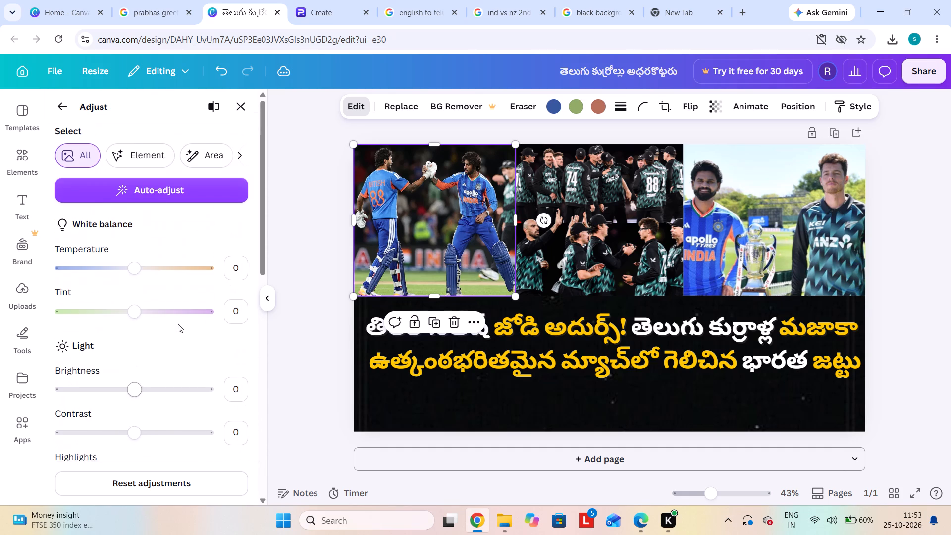
{"action": "left_click", "coordinate": [146, 153]}
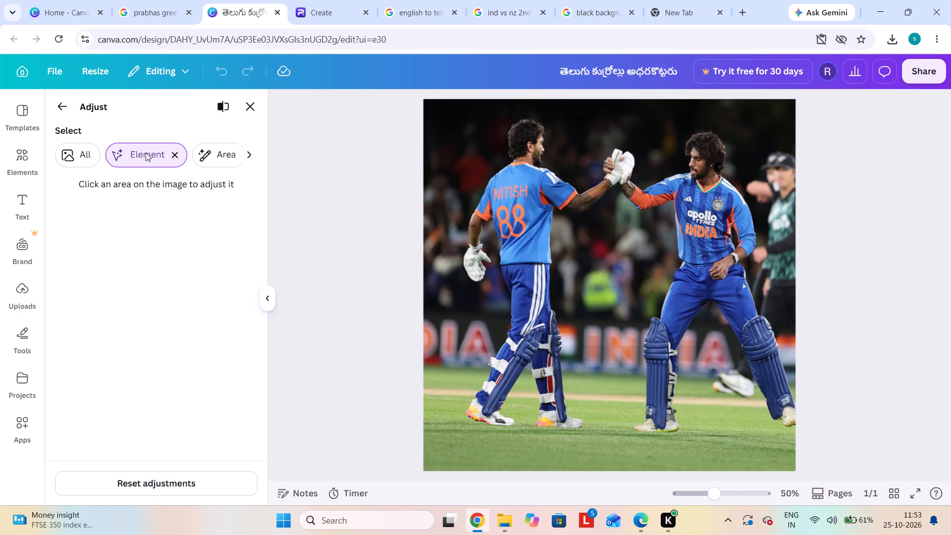
{"action": "left_click", "coordinate": [85, 158]}
{"action": "scroll", "coordinate": [192, 399], "scroll_direction": "down", "scroll_amount": 1}
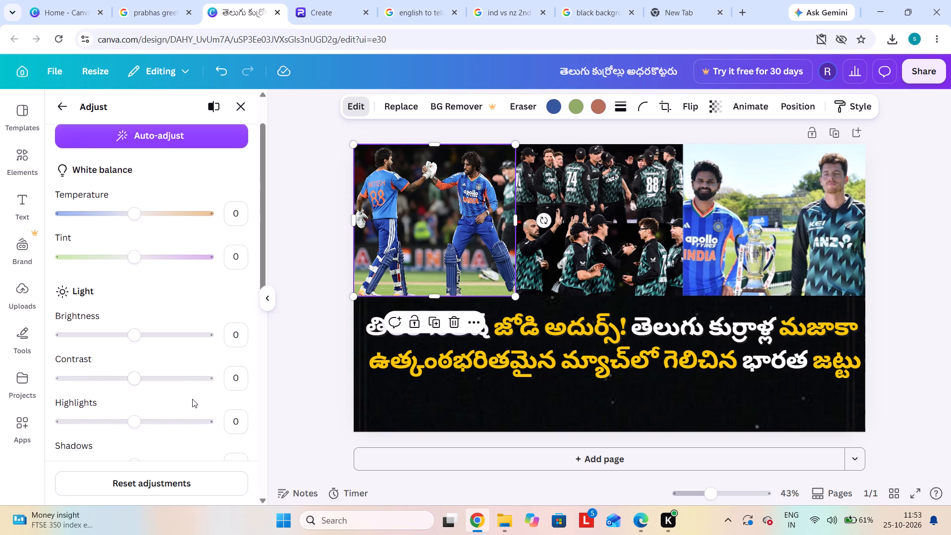
{"action": "scroll", "coordinate": [192, 399], "scroll_direction": "down", "scroll_amount": 8}
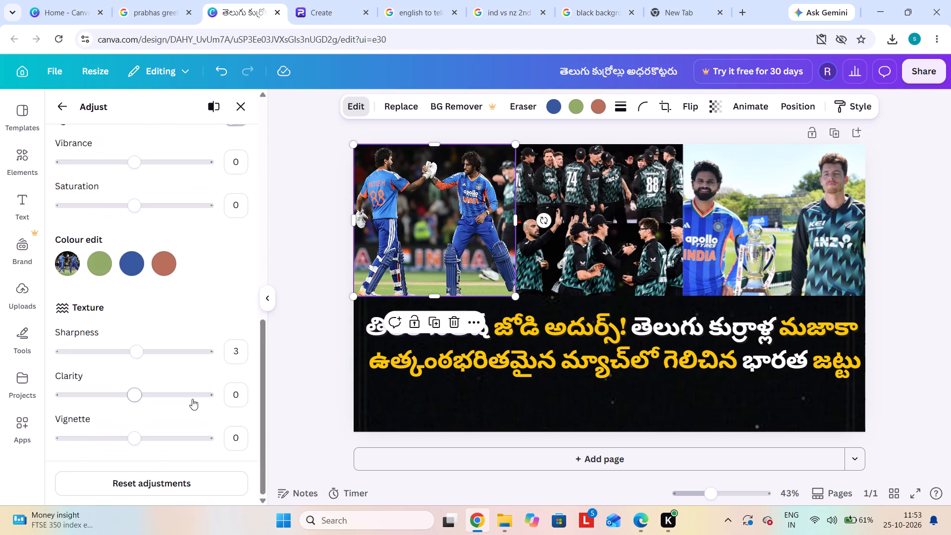
{"action": "scroll", "coordinate": [192, 399], "scroll_direction": "up", "scroll_amount": 8}
{"action": "scroll", "coordinate": [192, 399], "scroll_direction": "down", "scroll_amount": 3}
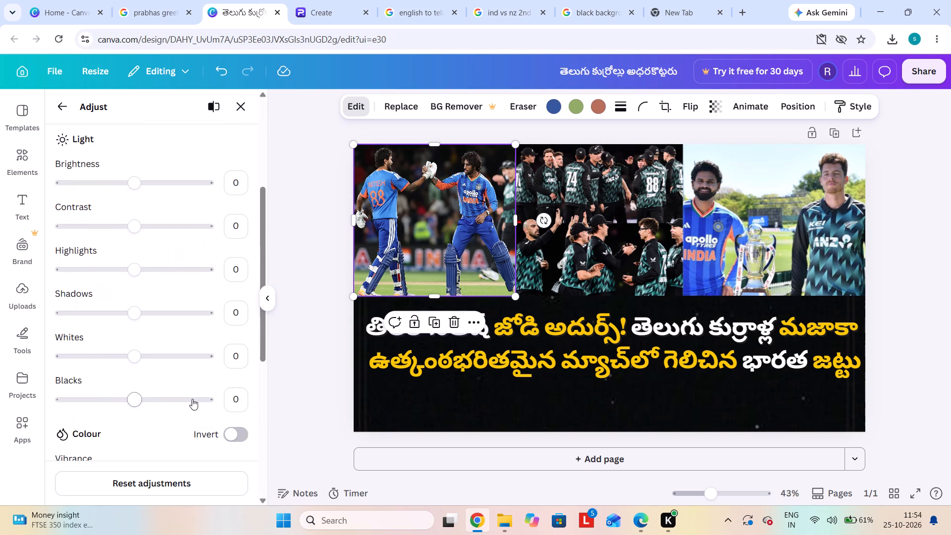
Leave the image adjustments and apply the Glow shadow effect to the two Indian batters' picture.
{"action": "scroll", "coordinate": [192, 399], "scroll_direction": "up", "scroll_amount": 7}
{"action": "left_click", "coordinate": [63, 111]}
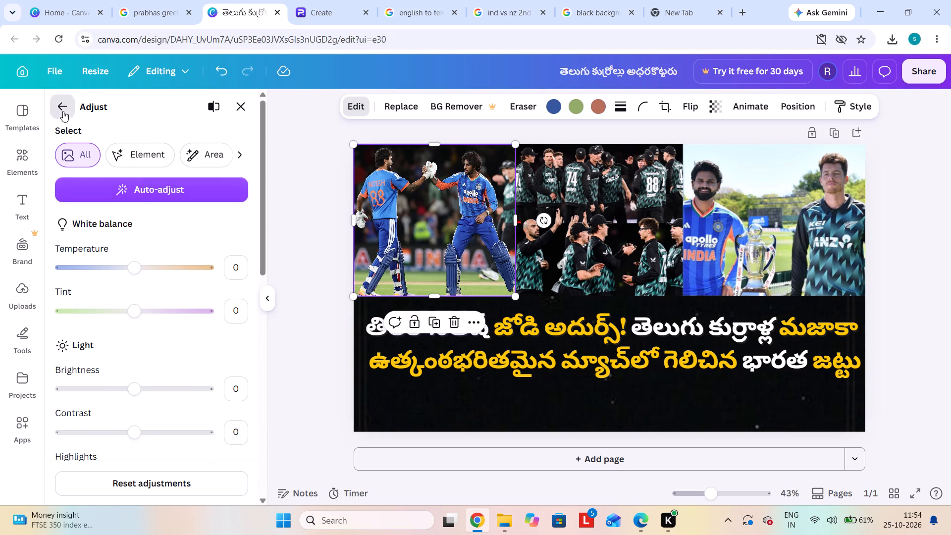
{"action": "scroll", "coordinate": [141, 315], "scroll_direction": "down", "scroll_amount": 7}
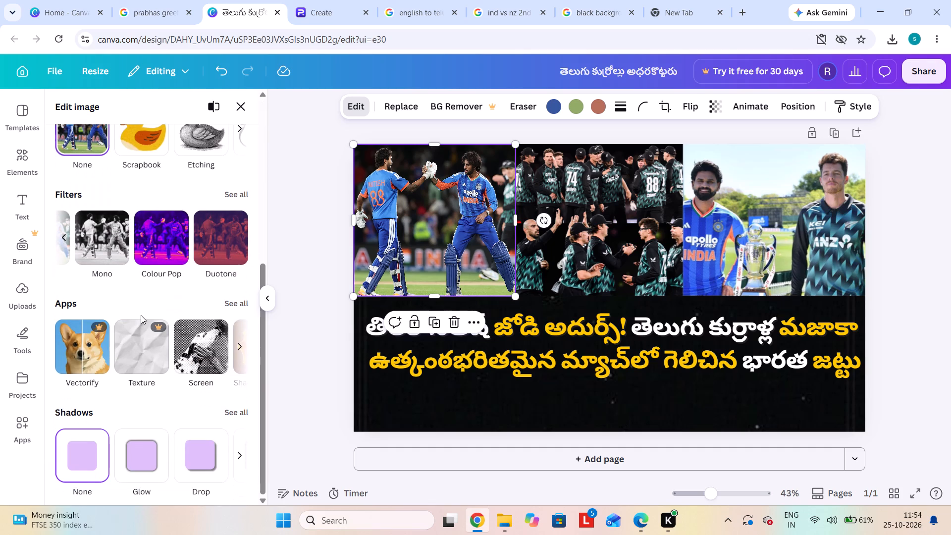
{"action": "scroll", "coordinate": [141, 315], "scroll_direction": "down", "scroll_amount": 1}
{"action": "scroll", "coordinate": [141, 315], "scroll_direction": "up", "scroll_amount": 9}
{"action": "scroll", "coordinate": [141, 315], "scroll_direction": "down", "scroll_amount": 4}
{"action": "left_click", "coordinate": [159, 456]}
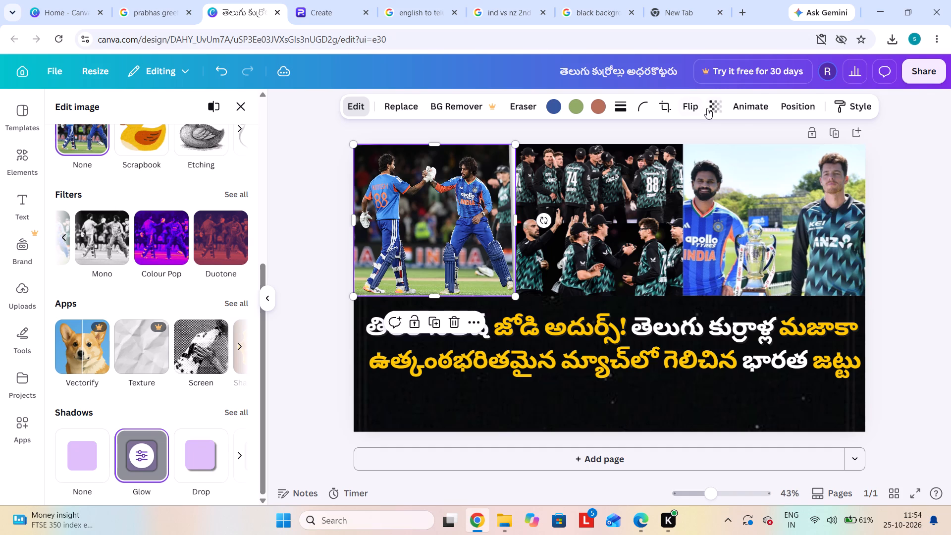
Examine the glow's size, blur, colour and intensity settings for the Indian batters' picture, including its colour picker, and deselect the picture.
{"action": "left_click", "coordinate": [146, 453]}
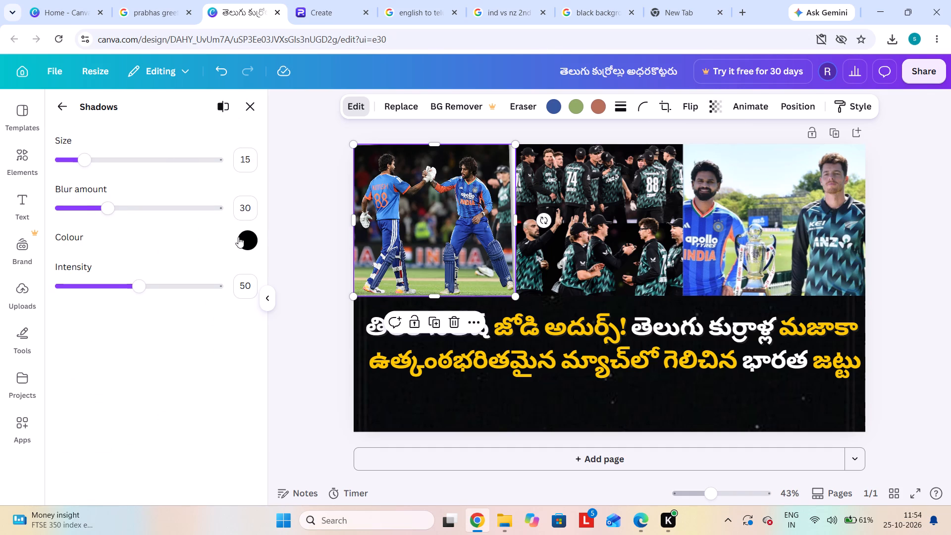
{"action": "left_click", "coordinate": [247, 234]}
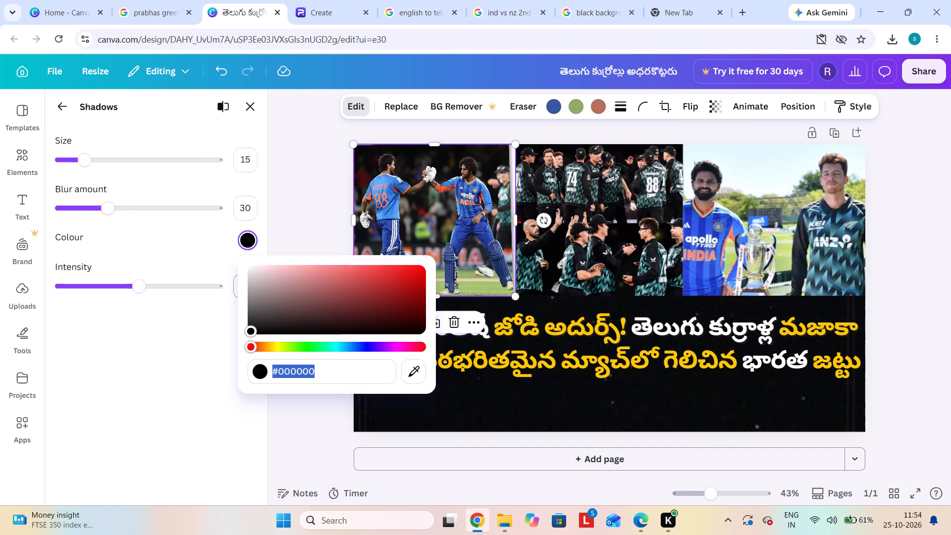
{"action": "left_click", "coordinate": [261, 374]}
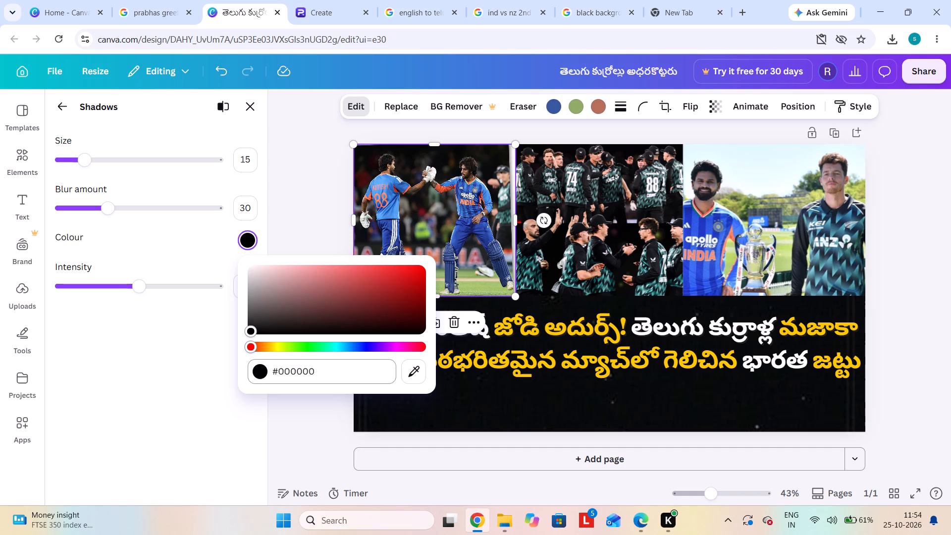
{"action": "left_click", "coordinate": [280, 239]}
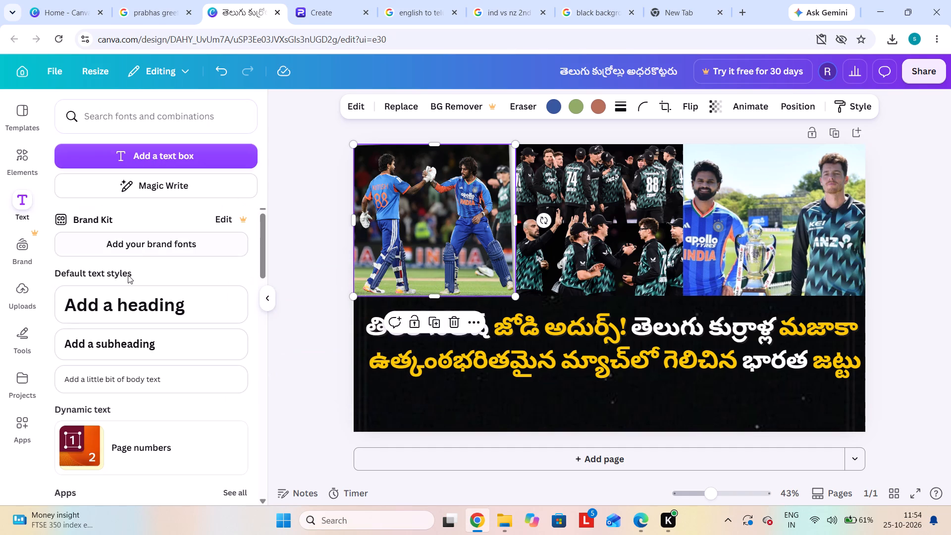
{"action": "scroll", "coordinate": [187, 355], "scroll_direction": "down", "scroll_amount": 6}
{"action": "scroll", "coordinate": [187, 355], "scroll_direction": "up", "scroll_amount": 11}
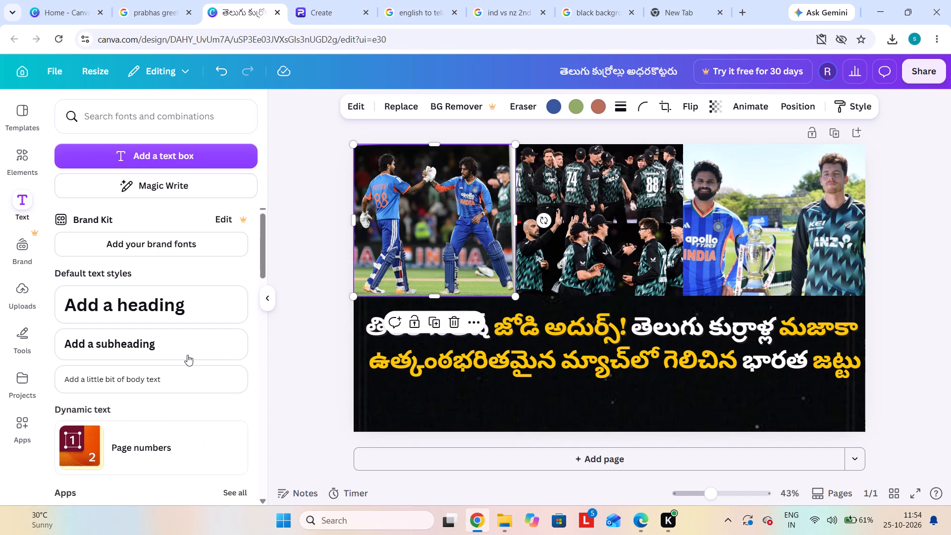
{"action": "left_click", "coordinate": [301, 346]}
{"action": "left_click", "coordinate": [312, 220]}
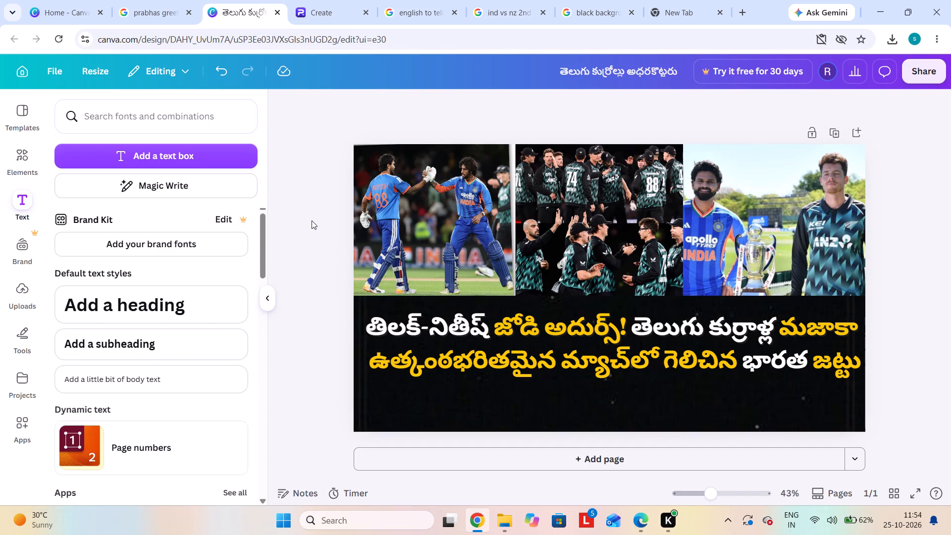
Widen the two Indian batters' picture to about 637 by 570 so it overlaps the edge of the New Zealand team picture.
{"action": "left_click", "coordinate": [496, 177]}
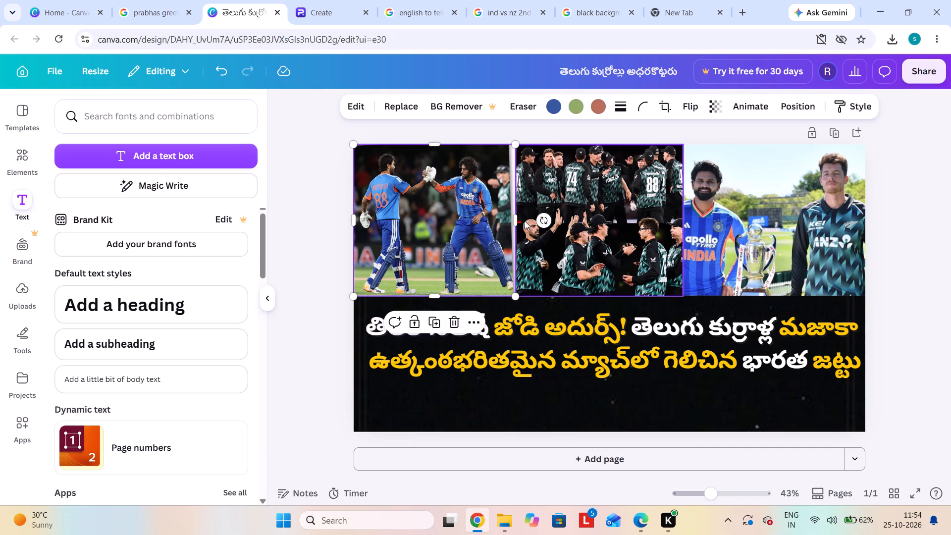
{"action": "left_click_drag", "start_coordinate": [516, 218], "coordinate": [508, 227]}
{"action": "left_click_drag", "start_coordinate": [508, 227], "coordinate": [521, 228]}
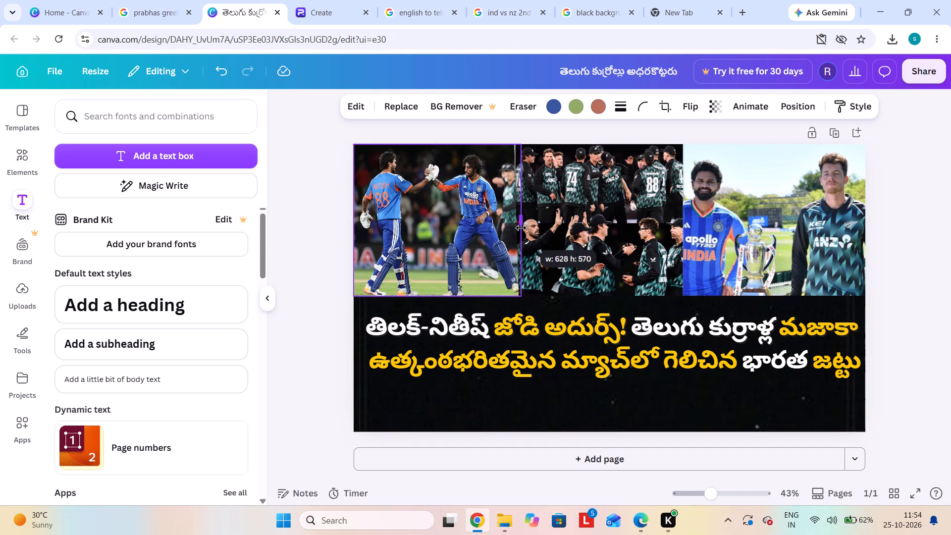
{"action": "left_click_drag", "start_coordinate": [521, 228], "coordinate": [524, 233]}
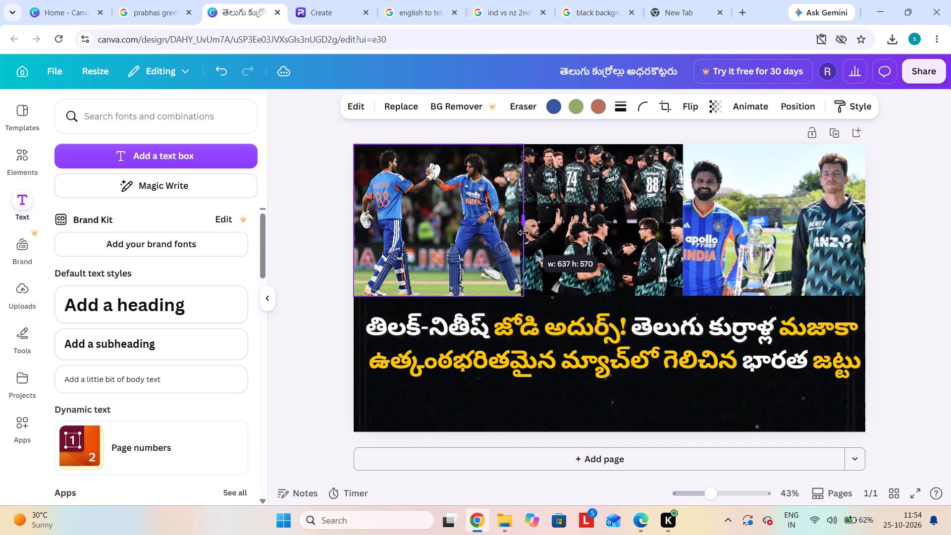
{"action": "left_click_drag", "start_coordinate": [524, 233], "coordinate": [523, 233]}
{"action": "left_click", "coordinate": [314, 256]}
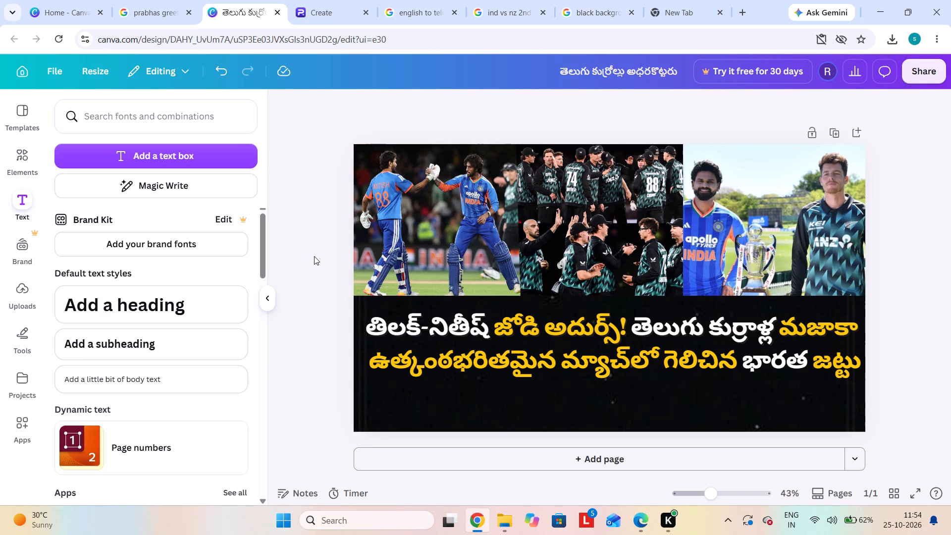
Move both Telugu text lines up closer to the pictures, tighten the gap between them and align the second line under the first.
{"action": "left_click_drag", "start_coordinate": [570, 327], "coordinate": [570, 322]}
{"action": "left_click_drag", "start_coordinate": [562, 364], "coordinate": [563, 360]}
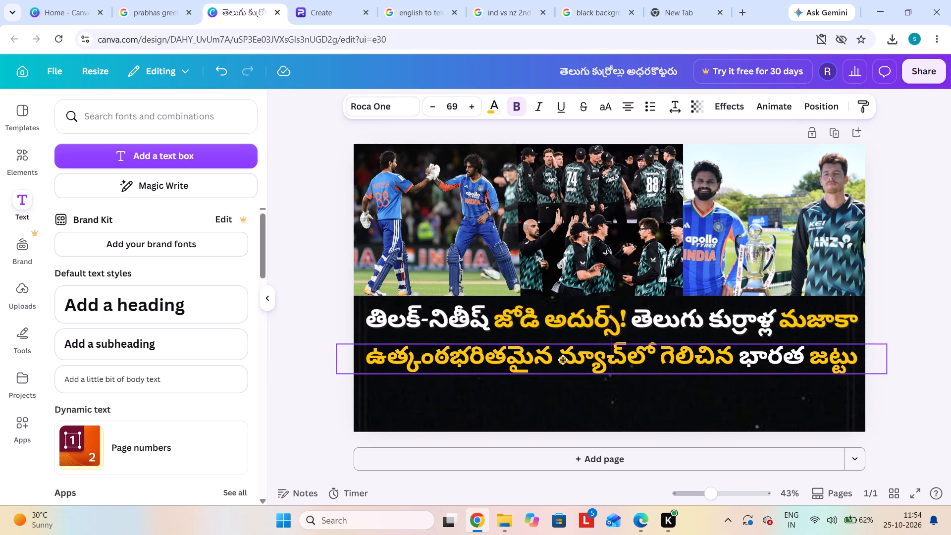
{"action": "left_click_drag", "start_coordinate": [563, 360], "coordinate": [564, 354]}
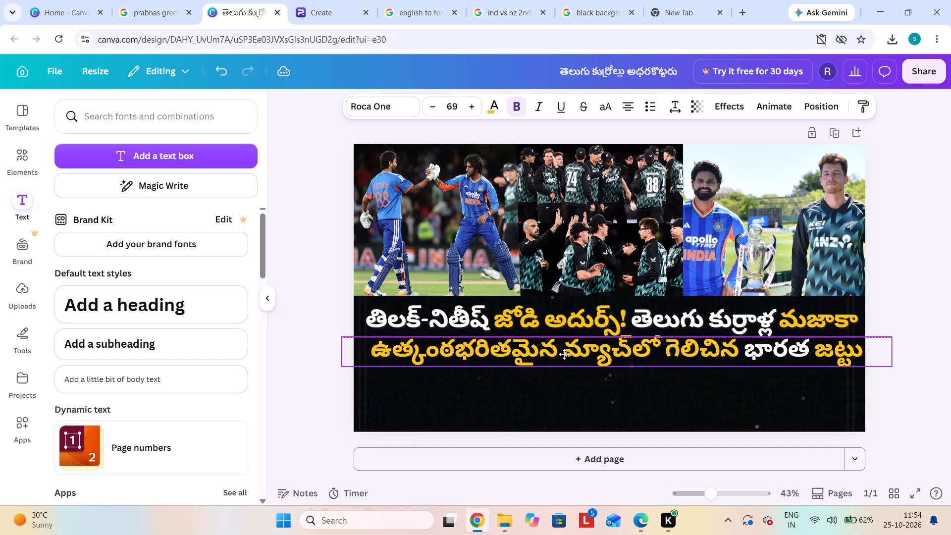
{"action": "left_click_drag", "start_coordinate": [564, 354], "coordinate": [562, 354]}
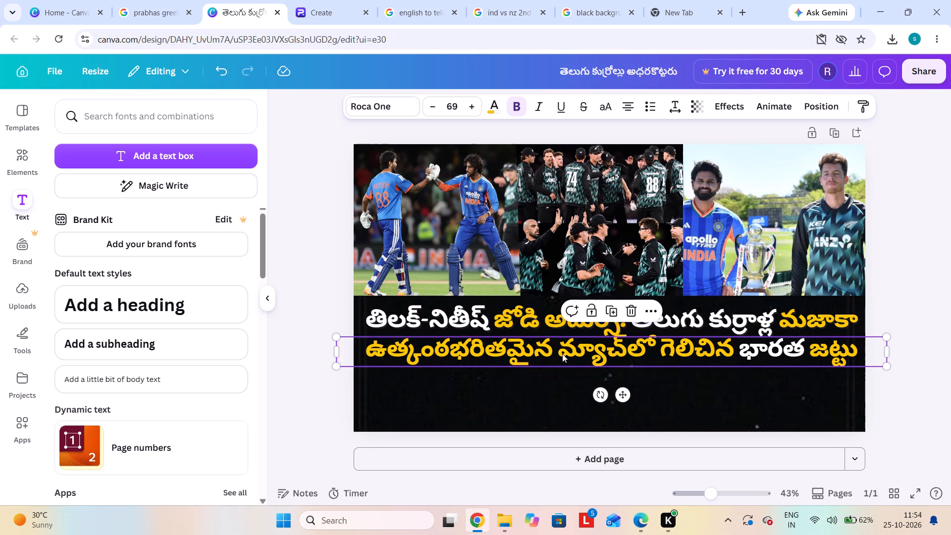
{"action": "left_click", "coordinate": [891, 241]}
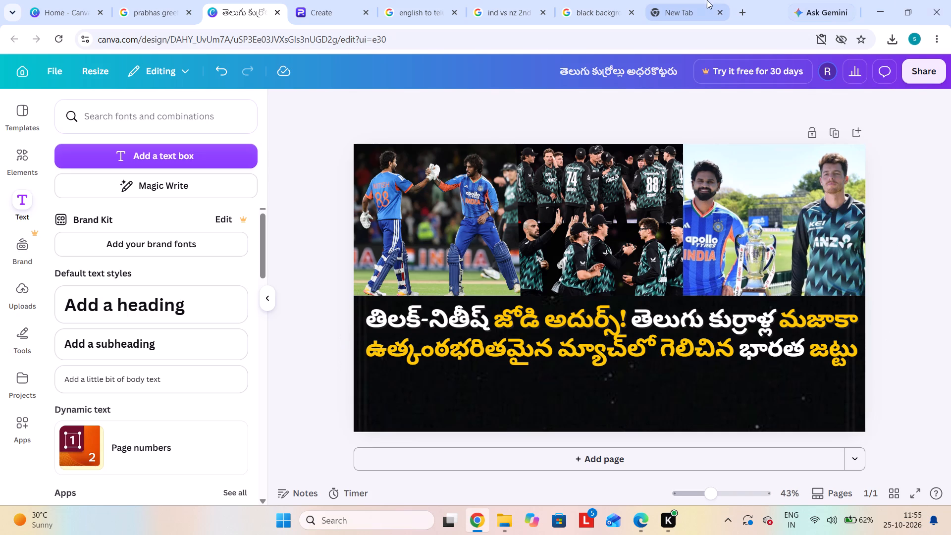
Switch to Google and search images for "scoreboard of ind vs newzealand match 24 october 2026".
{"action": "left_click", "coordinate": [598, 2]}
{"action": "left_click", "coordinate": [670, 8]}
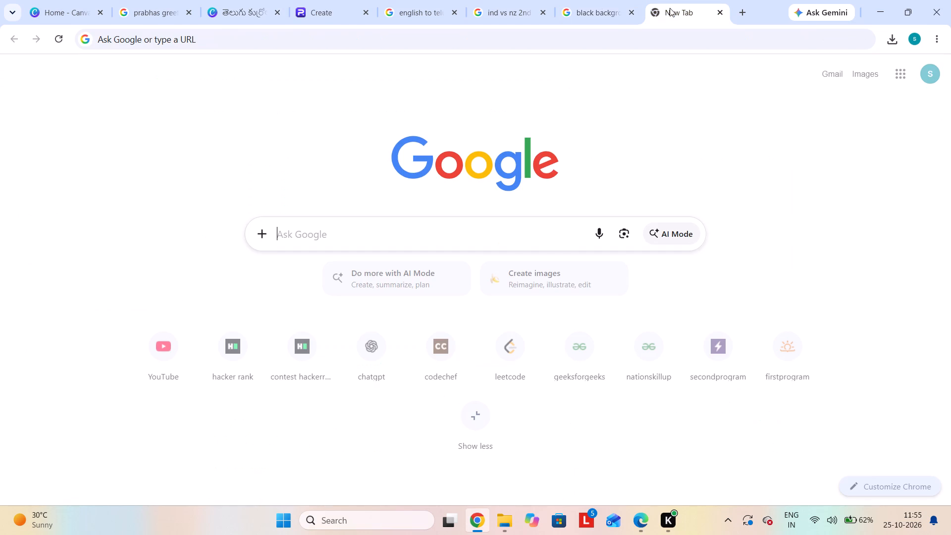
{"action": "left_click", "coordinate": [389, 233]}
{"action": "key", "text": "s"}
{"action": "type", "text": "clre\\"}
{"action": "key", "text": "BackSpace"}
{"action": "key", "text": "BackSpace"}
{"action": "key", "text": "BackSpace"}
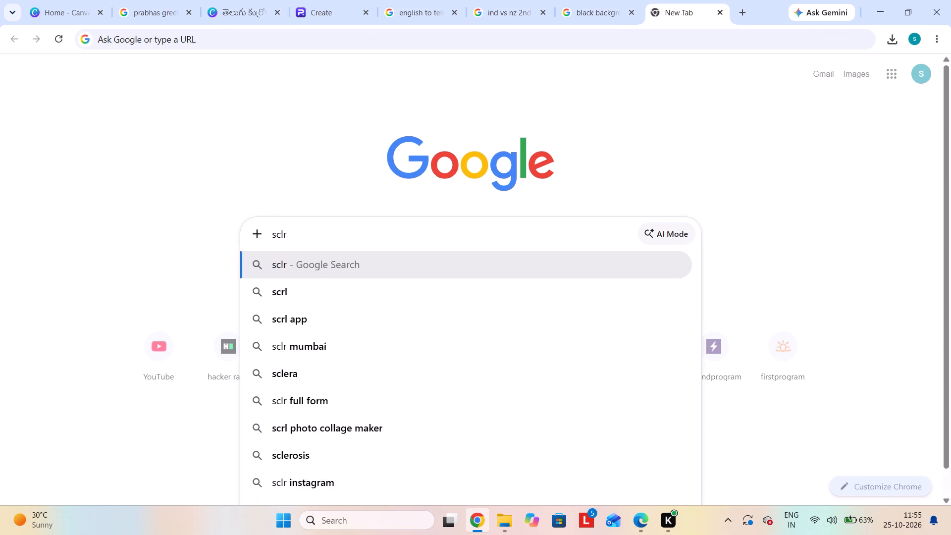
{"action": "key", "text": "BackSpace"}
{"action": "type", "text": "oreboard of ind vs new"}
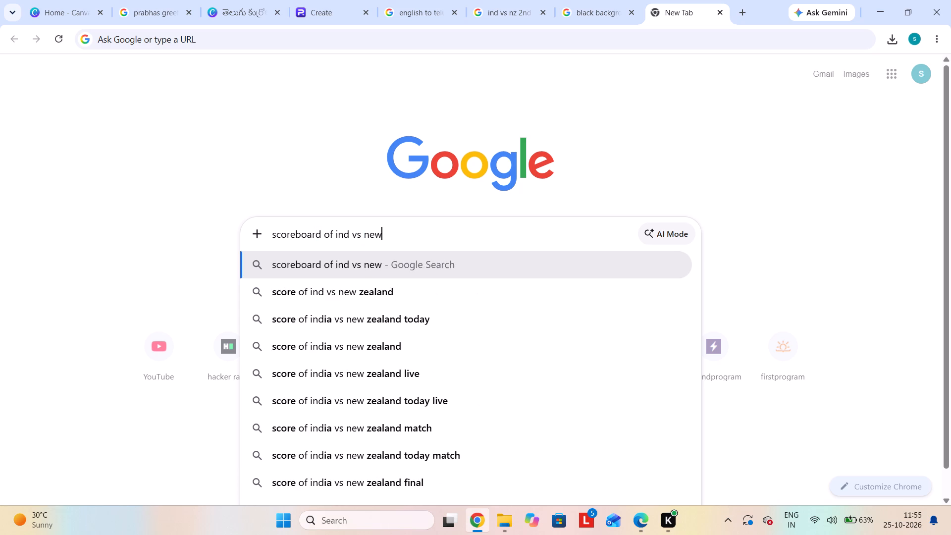
{"action": "type", "text": "zealand match"}
{"action": "key", "text": "space"}
{"action": "type", "text": "24 october"}
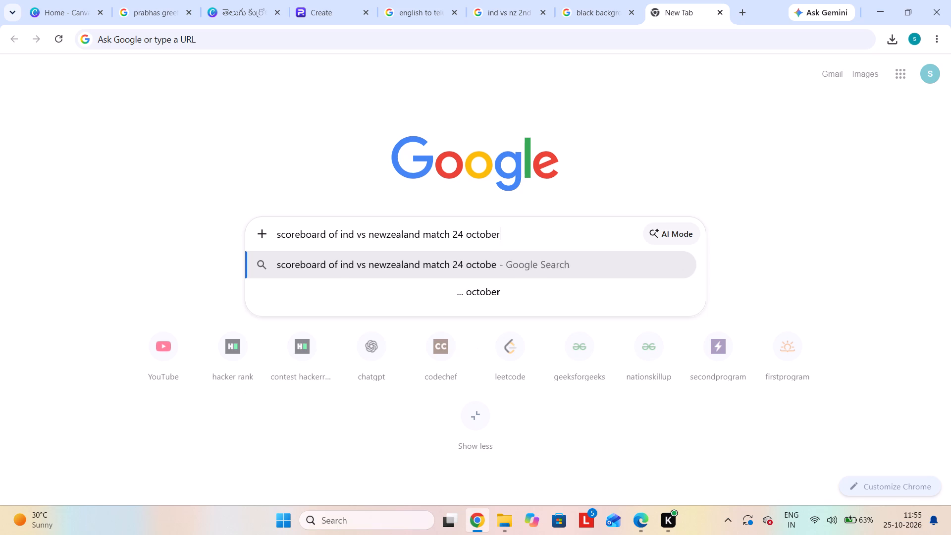
{"action": "key", "text": "space"}
{"action": "type", "text": "2026\\"}
{"action": "key", "text": "BackSpace"}
{"action": "key", "text": "Return"}
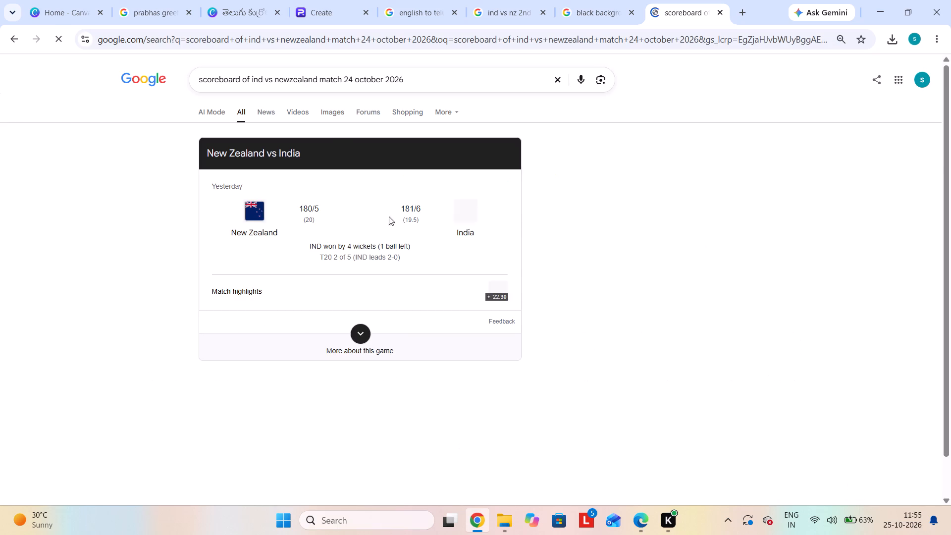
{"action": "left_click", "coordinate": [327, 110]}
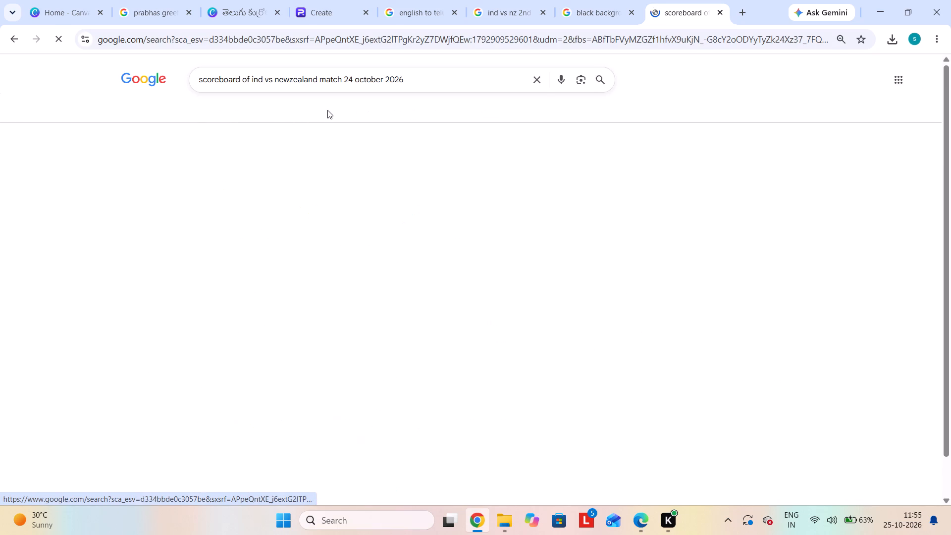
Look through the image results for a suitable scoreboard picture of the India vs New Zealand match.
{"action": "scroll", "coordinate": [437, 274], "scroll_direction": "down", "scroll_amount": 2}
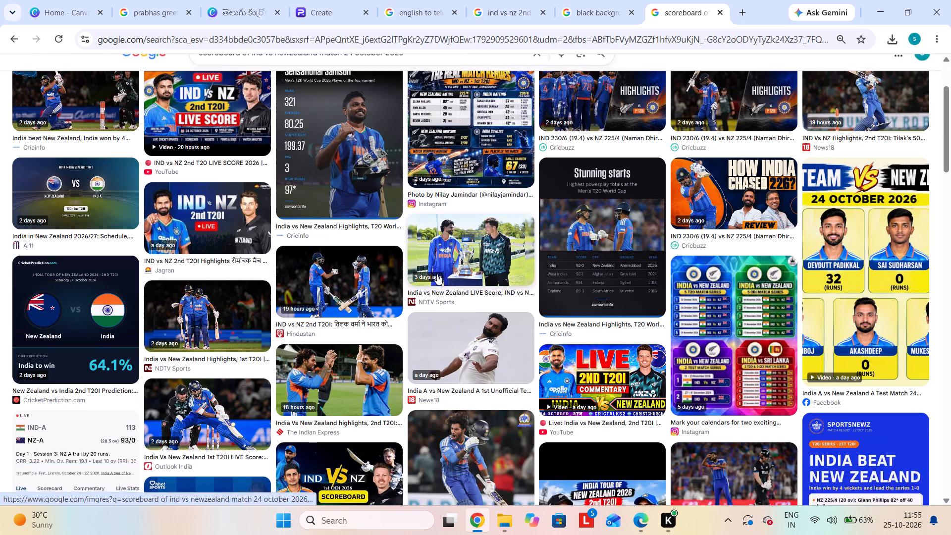
{"action": "scroll", "coordinate": [437, 274], "scroll_direction": "down", "scroll_amount": 2}
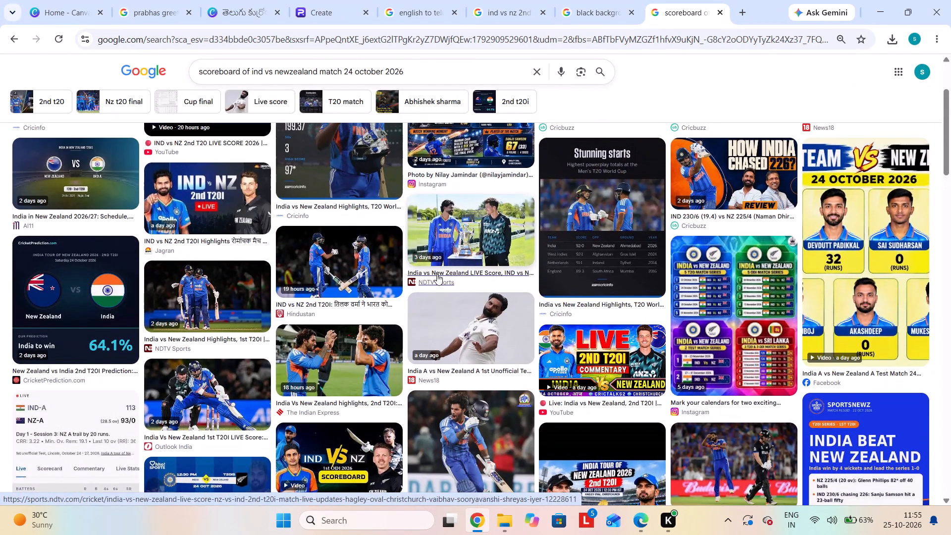
{"action": "scroll", "coordinate": [437, 274], "scroll_direction": "down", "scroll_amount": 8}
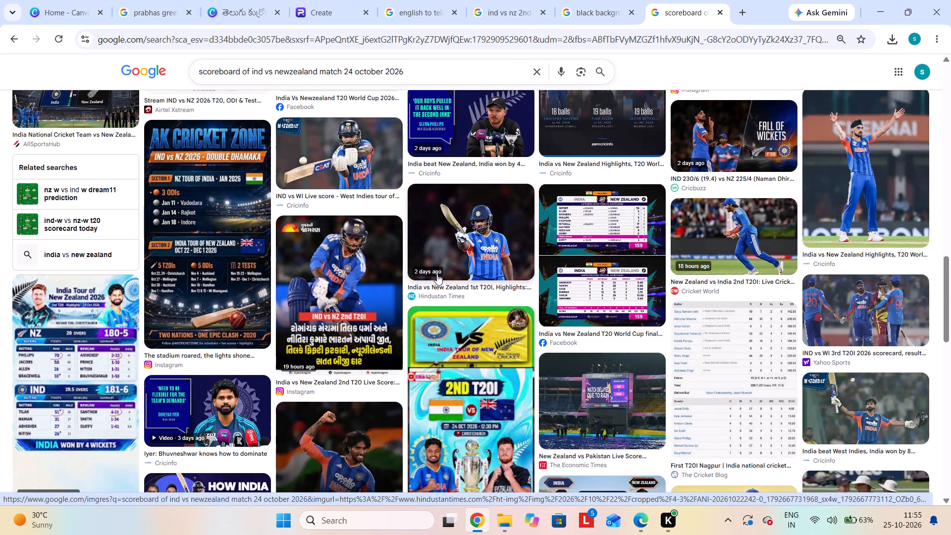
{"action": "scroll", "coordinate": [437, 274], "scroll_direction": "down", "scroll_amount": 4}
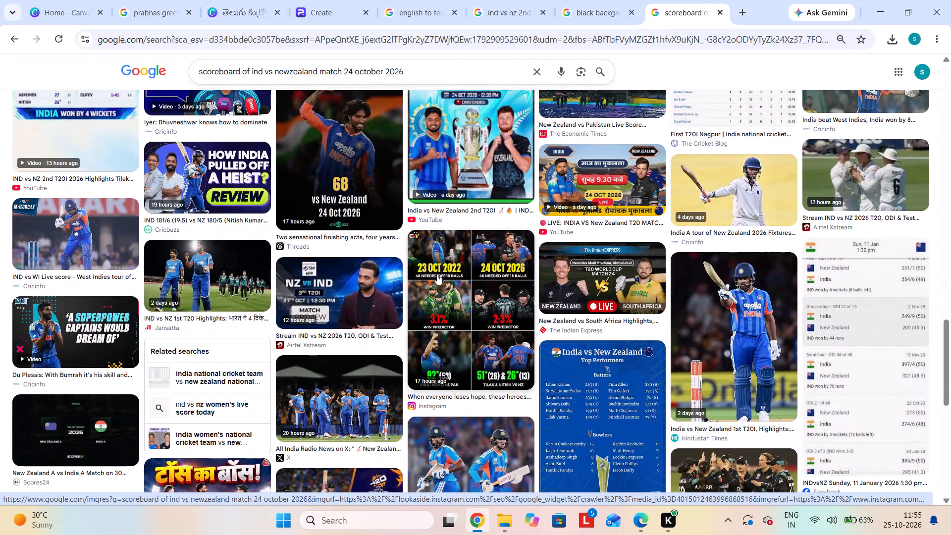
{"action": "scroll", "coordinate": [437, 274], "scroll_direction": "down", "scroll_amount": 4}
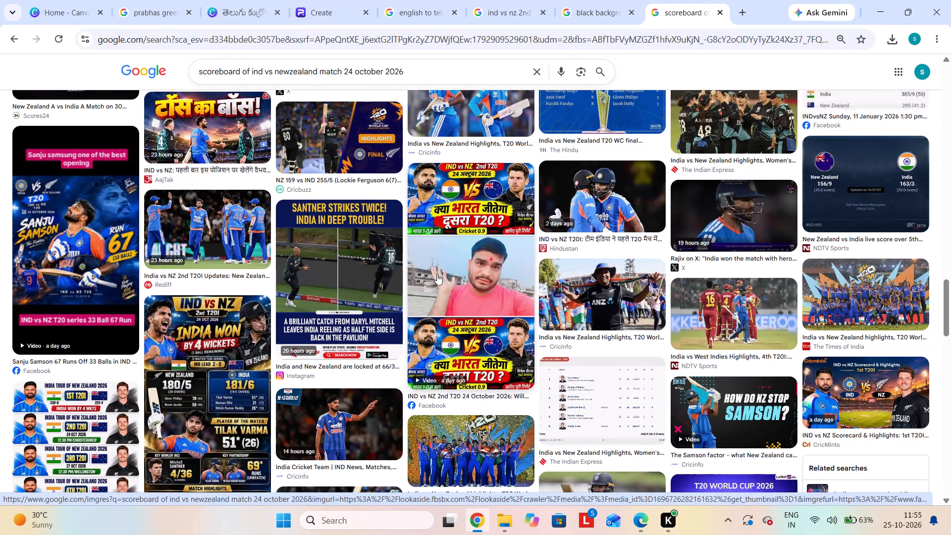
{"action": "scroll", "coordinate": [437, 274], "scroll_direction": "down", "scroll_amount": 4}
{"action": "scroll", "coordinate": [437, 274], "scroll_direction": "up", "scroll_amount": 3}
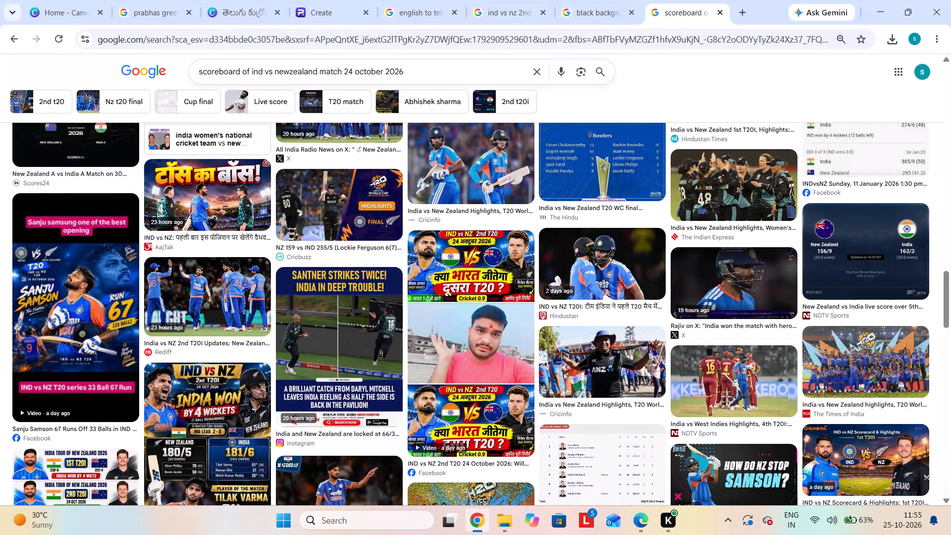
Refine the image search to "scoreboard graphics in tv of ind vs newzealand match 24 october 2026".
{"action": "left_click", "coordinate": [242, 73]}
{"action": "type", "text": "graphics in tv"}
{"action": "key", "text": "space"}
{"action": "key", "text": "Return"}
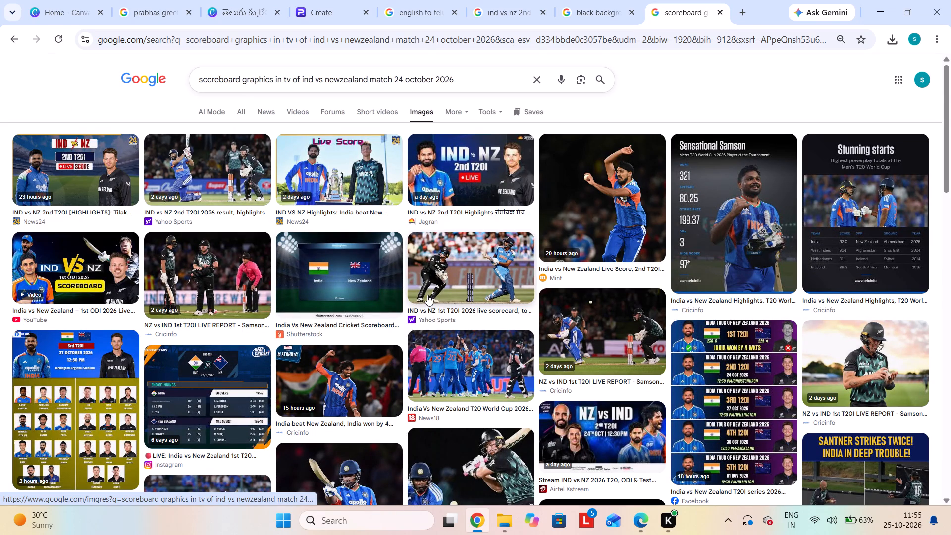
Find the CricketGully picture of all T20 World Cup scorecard graphics in the image results and copy the image.
{"action": "scroll", "coordinate": [427, 295], "scroll_direction": "down", "scroll_amount": 3}
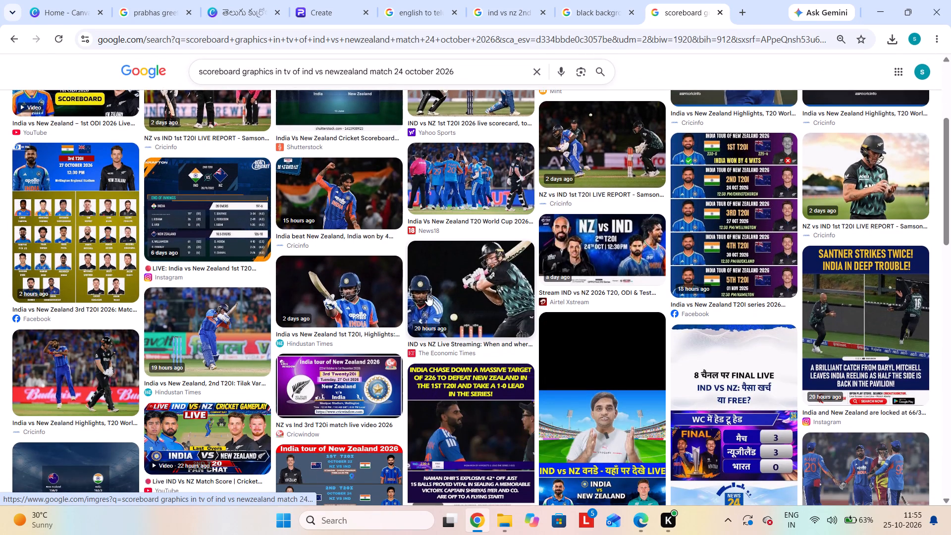
{"action": "scroll", "coordinate": [427, 295], "scroll_direction": "down", "scroll_amount": 6}
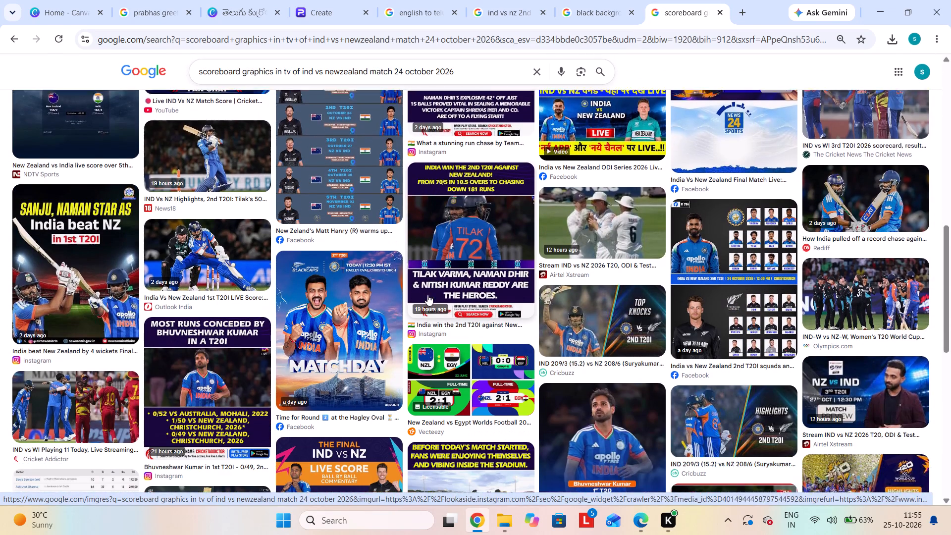
{"action": "scroll", "coordinate": [427, 295], "scroll_direction": "down", "scroll_amount": 5}
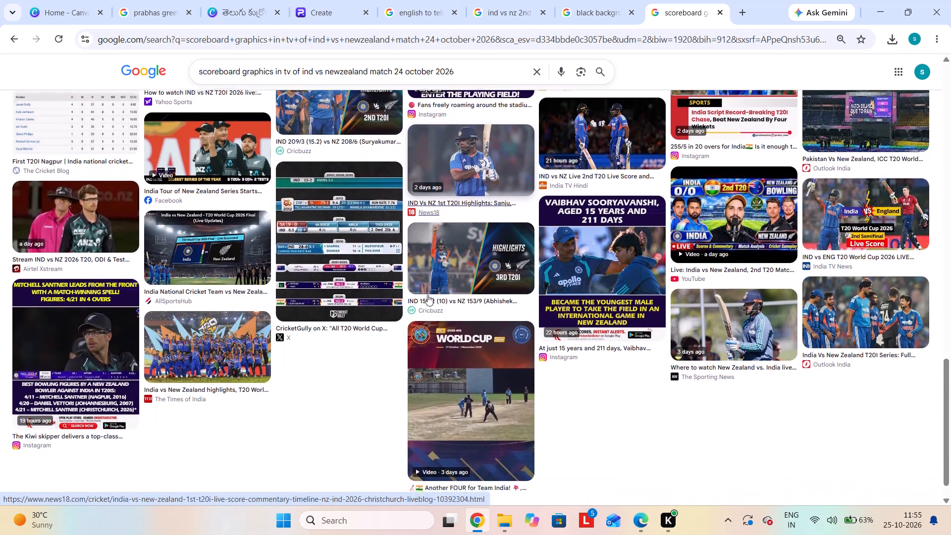
{"action": "left_click", "coordinate": [321, 257]}
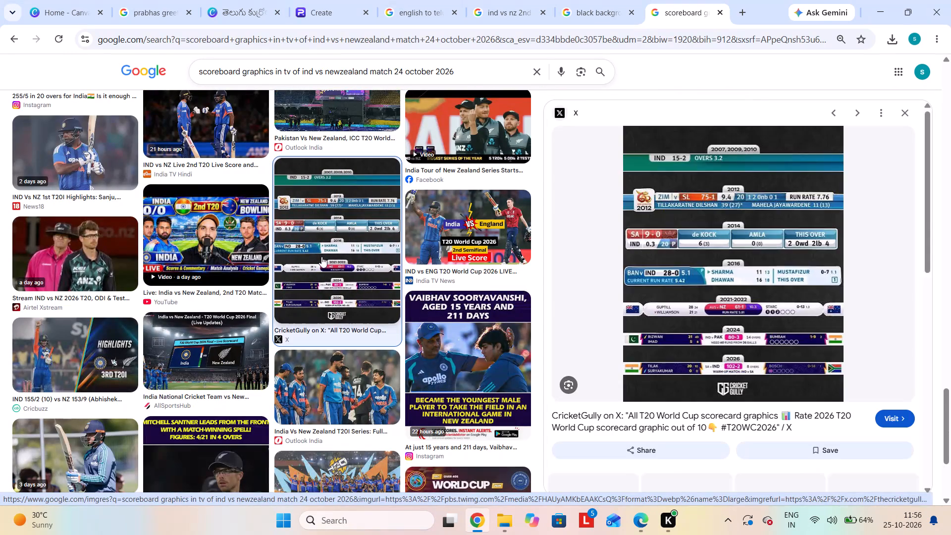
{"action": "scroll", "coordinate": [759, 365], "scroll_direction": "down", "scroll_amount": 2}
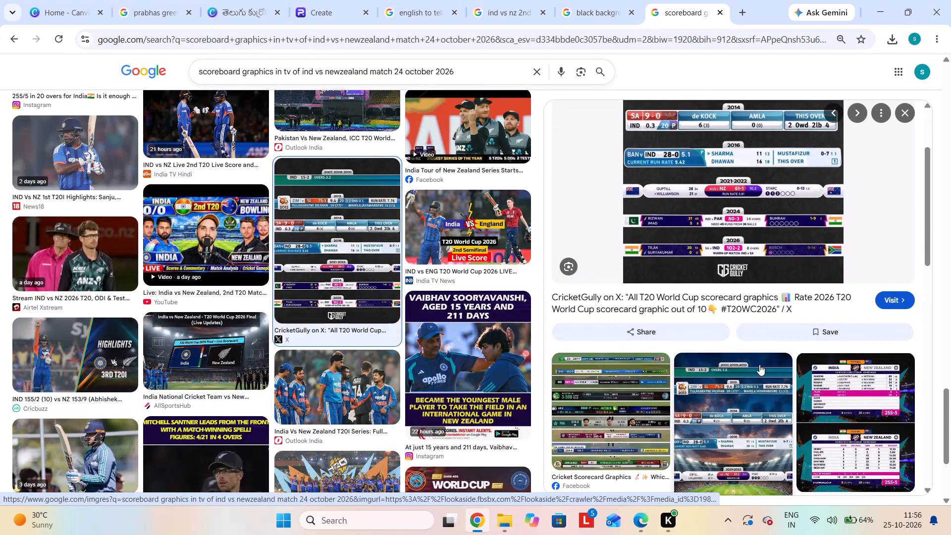
{"action": "scroll", "coordinate": [759, 365], "scroll_direction": "up", "scroll_amount": 3}
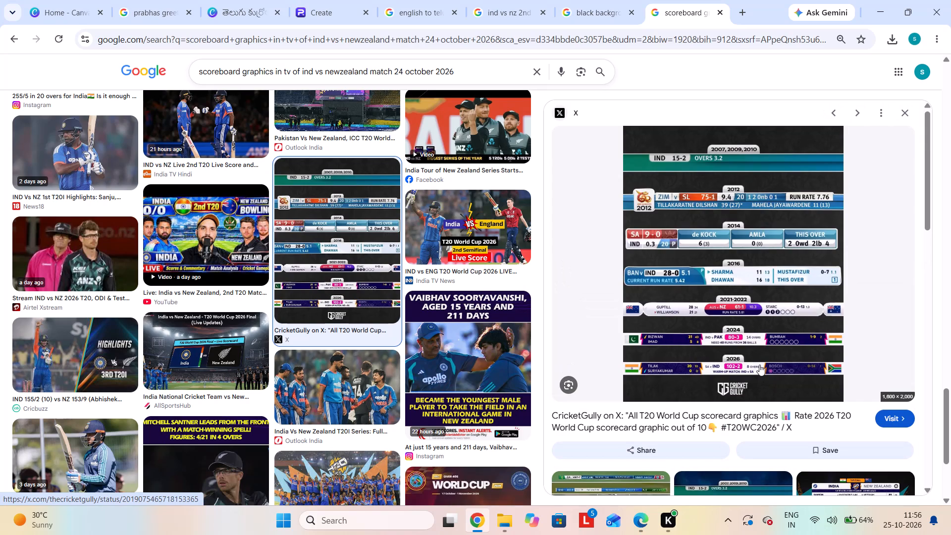
{"action": "right_click", "coordinate": [709, 267]}
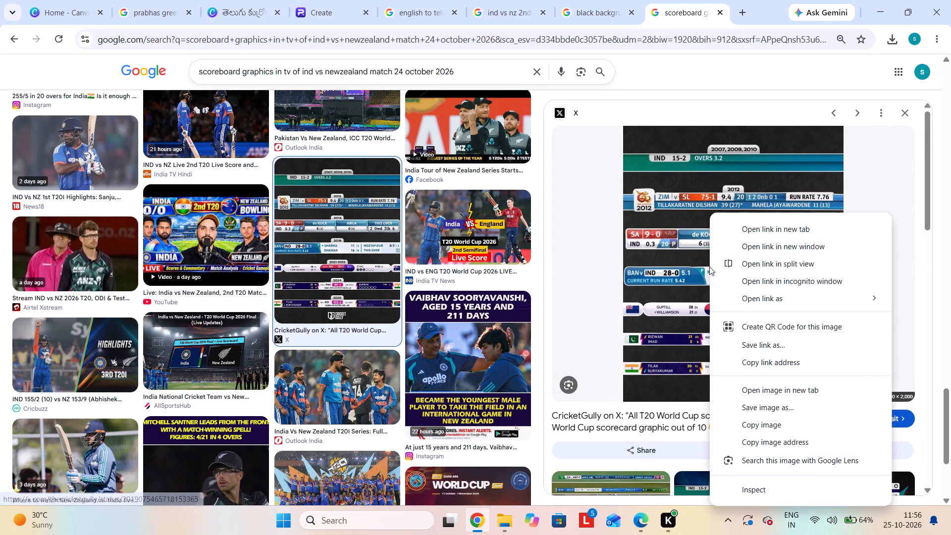
{"action": "left_click", "coordinate": [769, 426]}
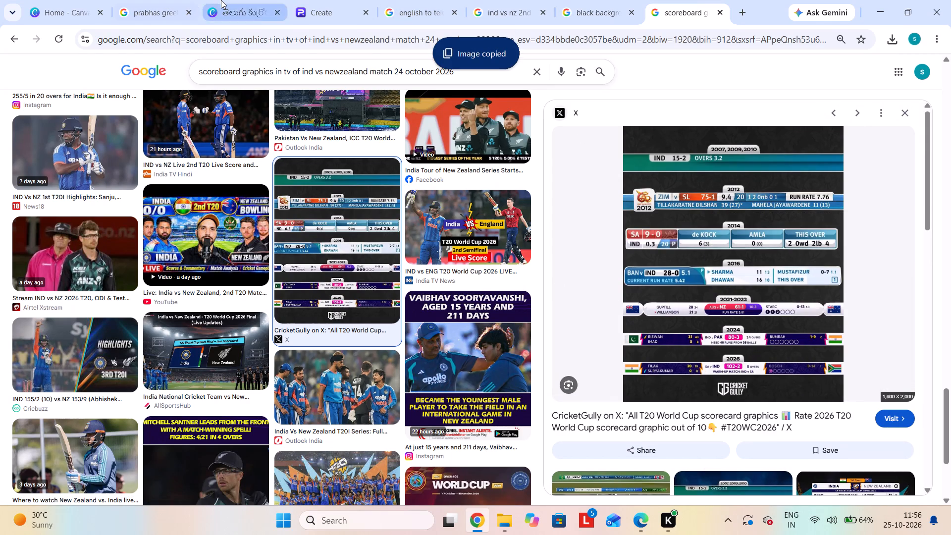
Switch to the Canva collage and paste the copied scorecard picture onto the page.
{"action": "left_click", "coordinate": [221, 0]}
{"action": "right_click", "coordinate": [459, 386]}
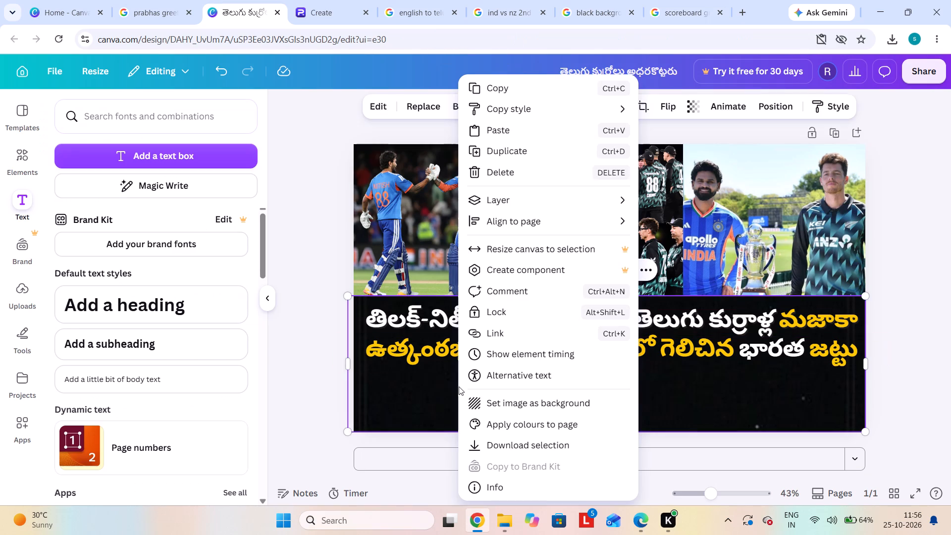
{"action": "left_click", "coordinate": [442, 388]}
{"action": "key", "text": "ctrl+v"}
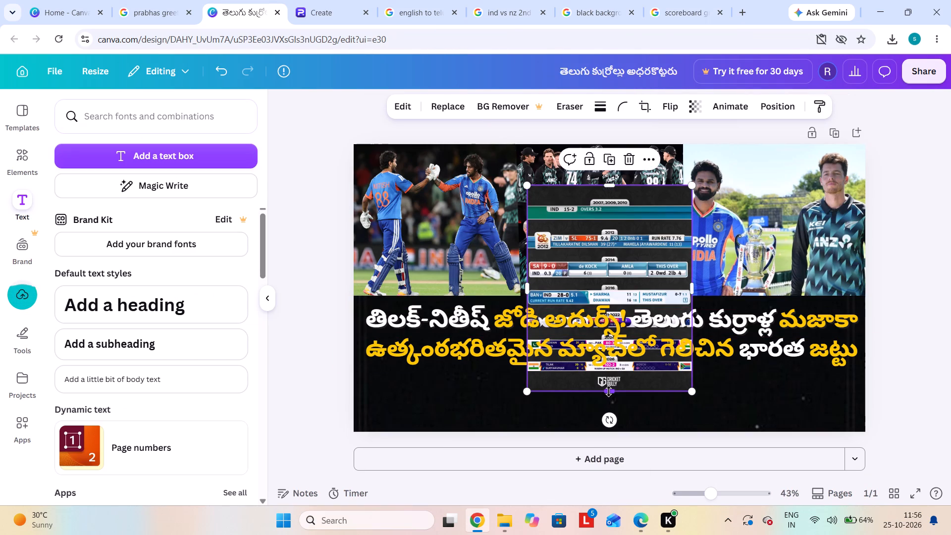
Crop the pasted picture's bottom and top edges to only the 2016 BAN v IND scoreboard strip, about 618 × 73.
{"action": "left_click_drag", "start_coordinate": [609, 391], "coordinate": [660, 290]}
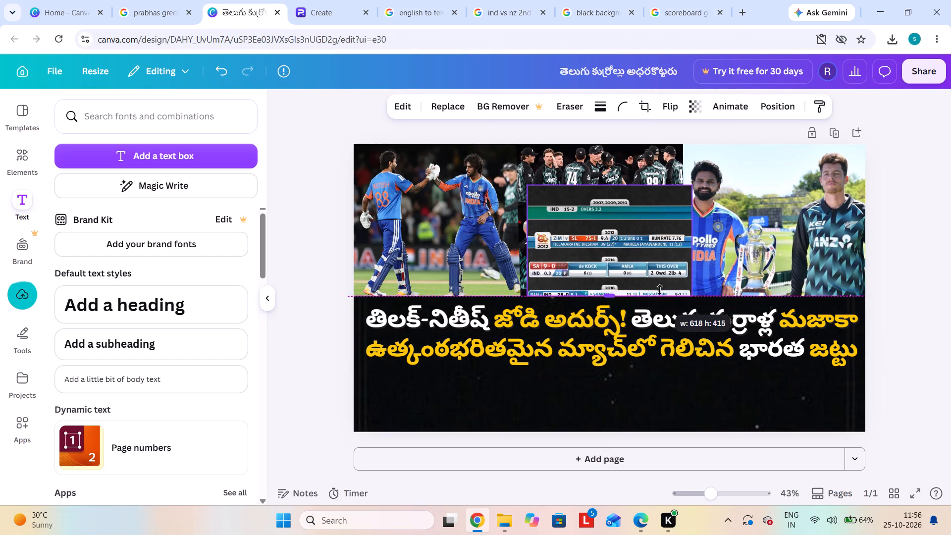
{"action": "left_click_drag", "start_coordinate": [660, 290], "coordinate": [654, 376]}
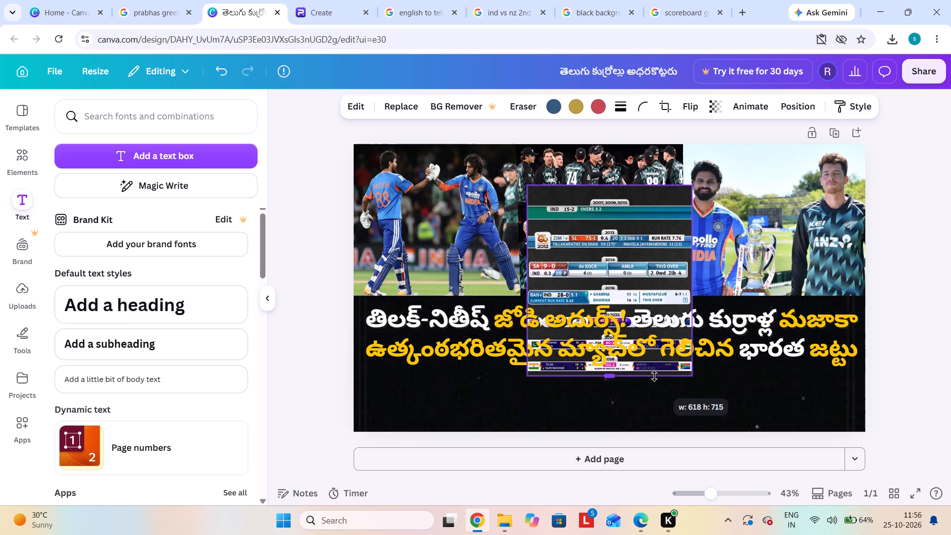
{"action": "left_click_drag", "start_coordinate": [654, 376], "coordinate": [664, 397]}
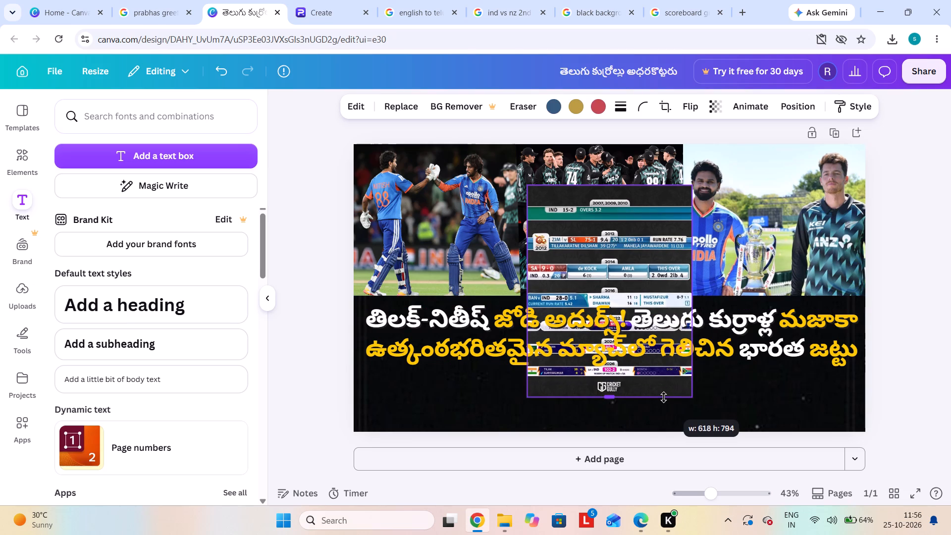
{"action": "left_click_drag", "start_coordinate": [664, 397], "coordinate": [793, 312]}
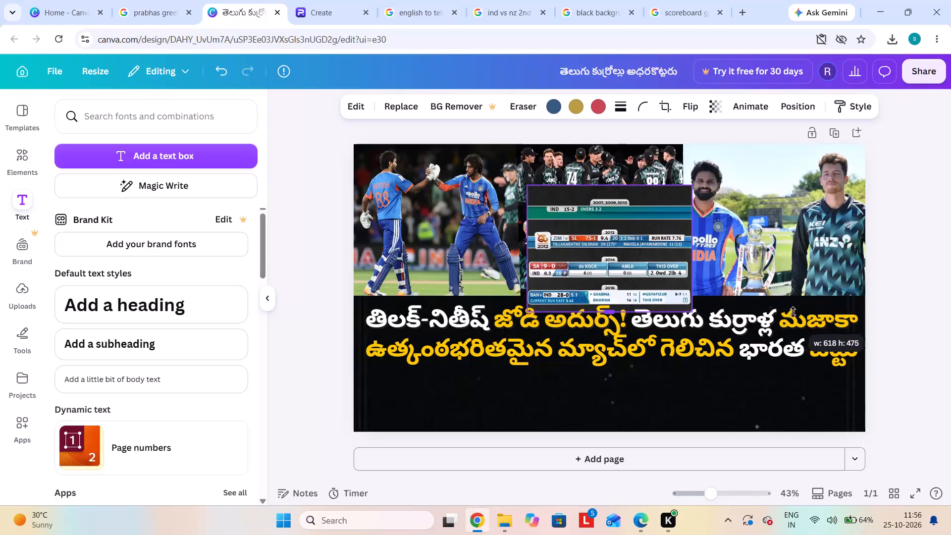
{"action": "left_click_drag", "start_coordinate": [793, 312], "coordinate": [950, 306]}
{"action": "left_click_drag", "start_coordinate": [611, 185], "coordinate": [679, 288]}
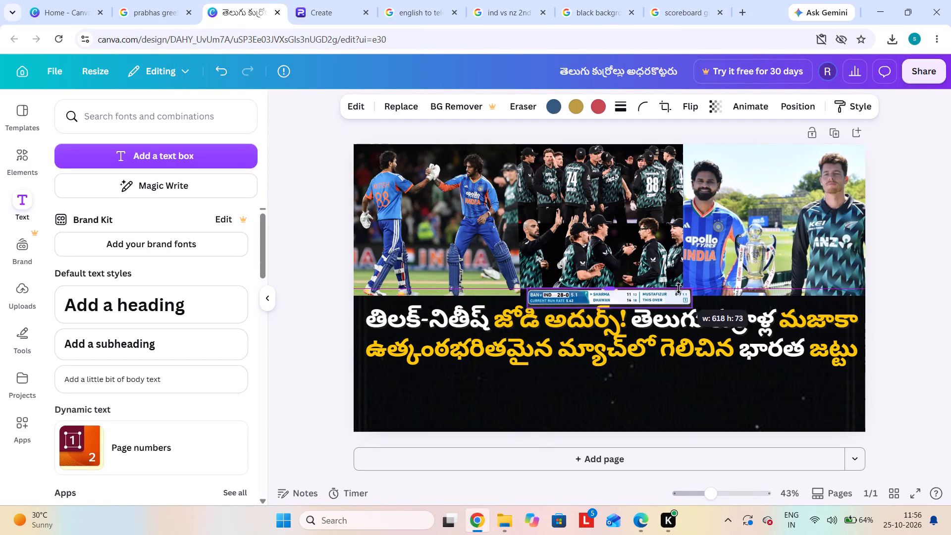
{"action": "left_click_drag", "start_coordinate": [679, 288], "coordinate": [680, 289]}
Move the scoreboard strip below the Telugu lines, enlarge it to span the page width, trim its top edge and centre it.
{"action": "left_click_drag", "start_coordinate": [635, 295], "coordinate": [488, 382]}
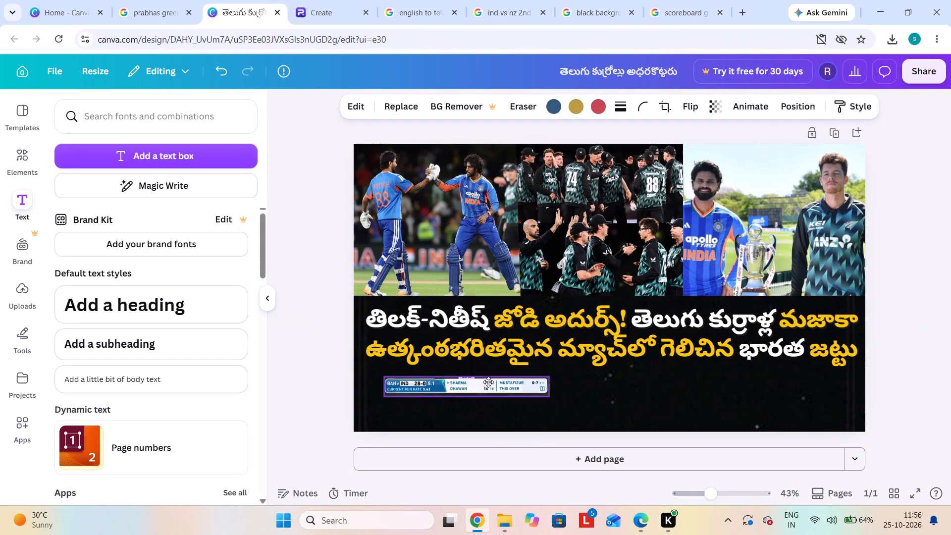
{"action": "left_click_drag", "start_coordinate": [488, 382], "coordinate": [466, 375]}
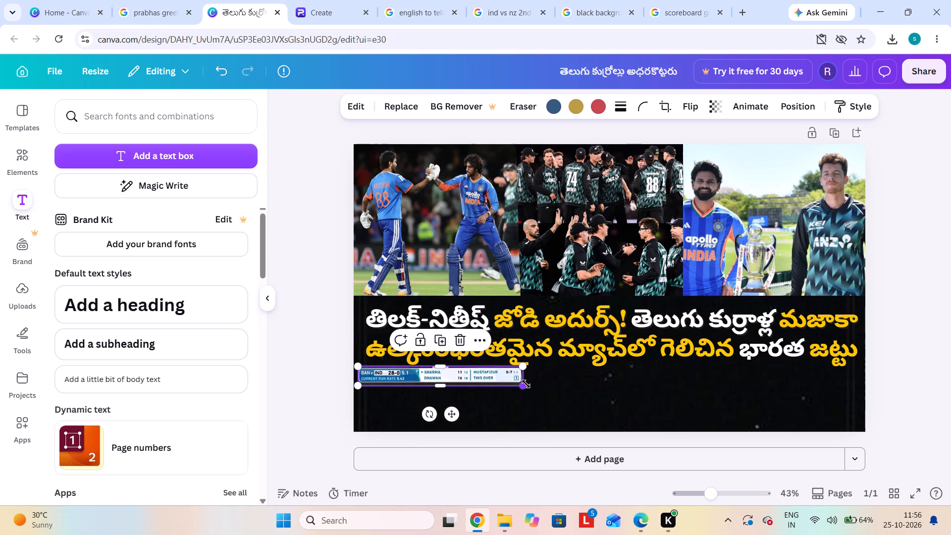
{"action": "left_click_drag", "start_coordinate": [526, 384], "coordinate": [889, 377]}
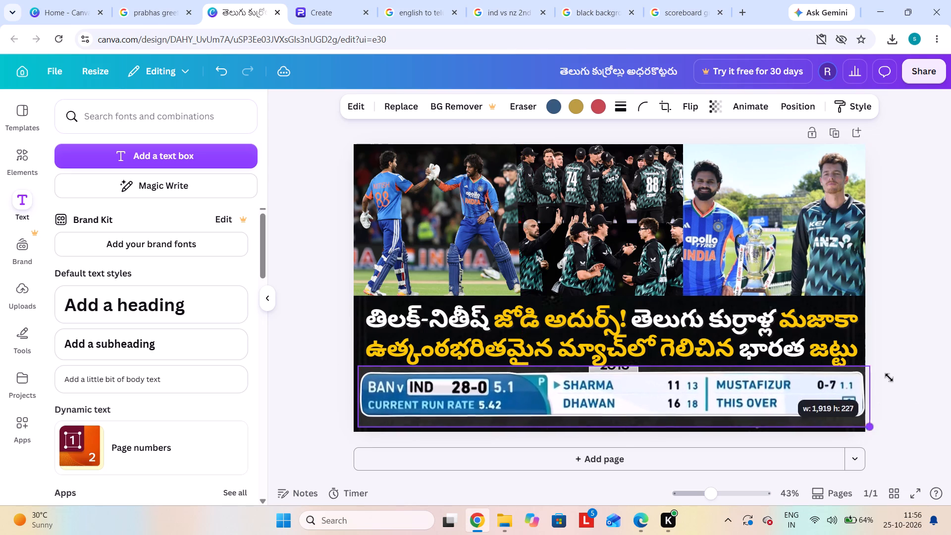
{"action": "left_click_drag", "start_coordinate": [889, 377], "coordinate": [899, 377]}
{"action": "left_click_drag", "start_coordinate": [624, 367], "coordinate": [638, 374]}
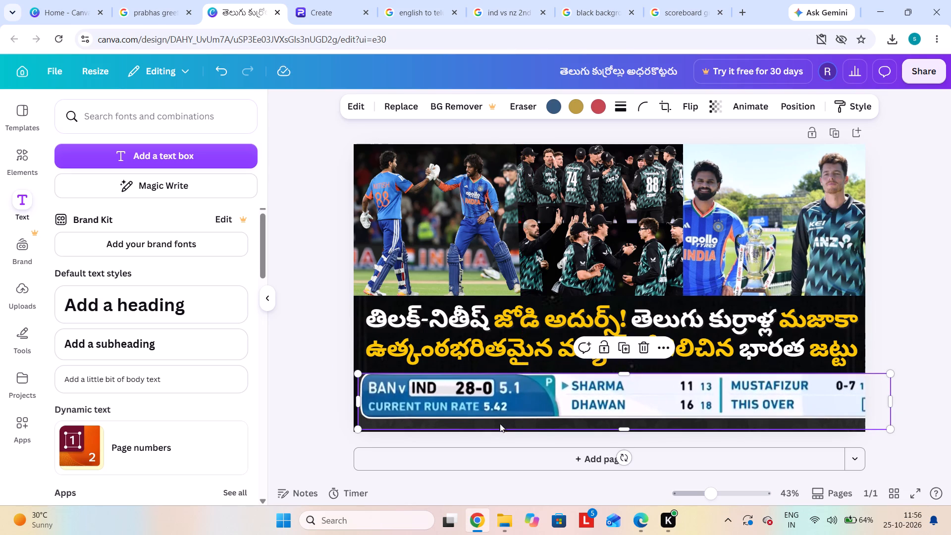
{"action": "left_click", "coordinate": [491, 438]}
{"action": "left_click_drag", "start_coordinate": [573, 408], "coordinate": [547, 407]}
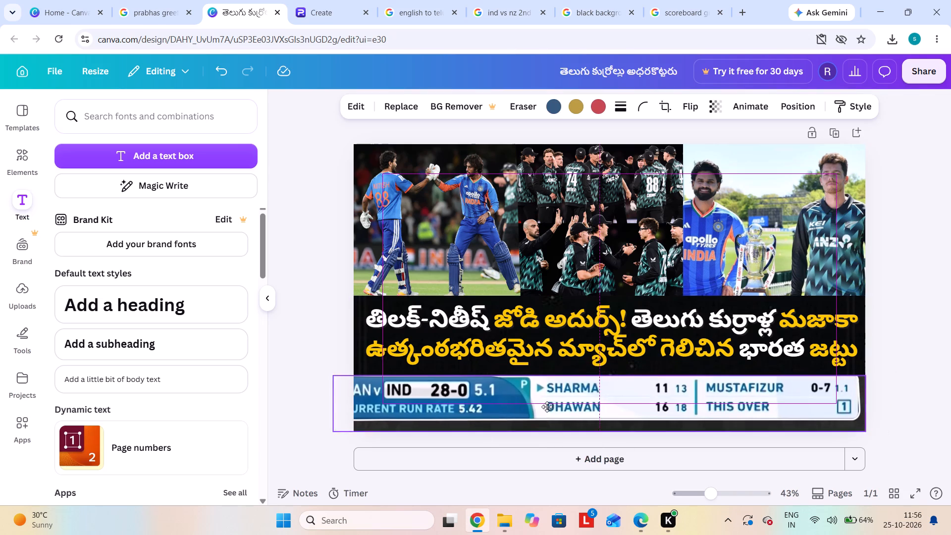
{"action": "left_click_drag", "start_coordinate": [547, 407], "coordinate": [561, 407]}
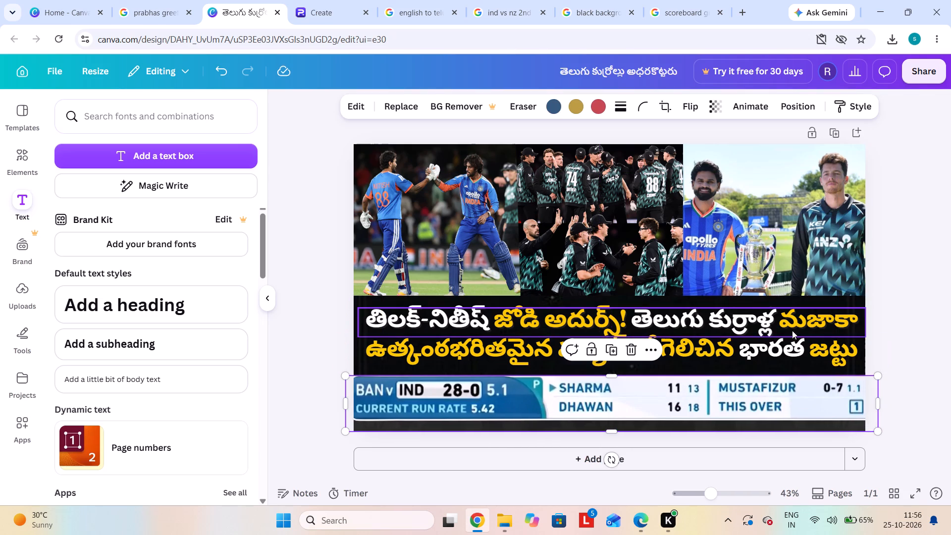
{"action": "left_click", "coordinate": [929, 299]}
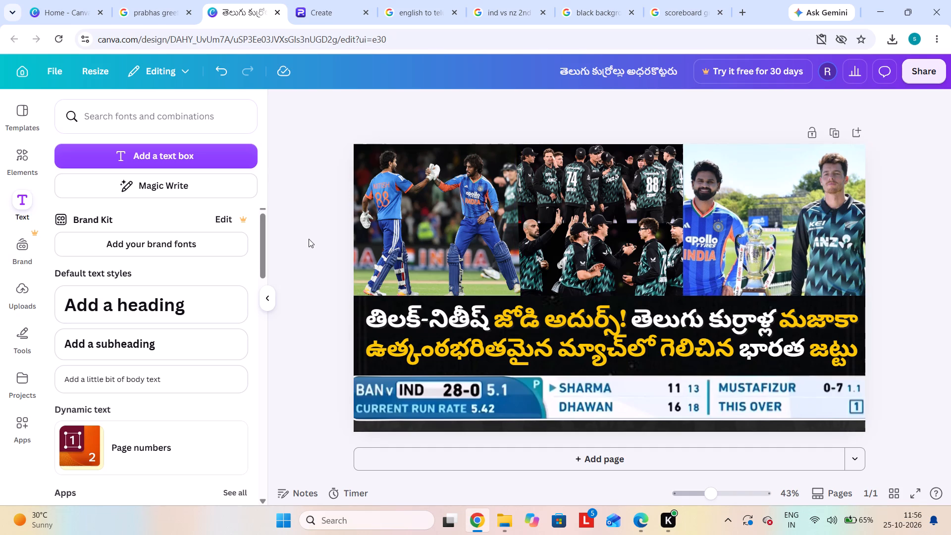
Switch to Google and check the general search results for the India vs New Zealand 2nd T20I scores and batting highlights.
{"action": "left_click", "coordinate": [650, 6]}
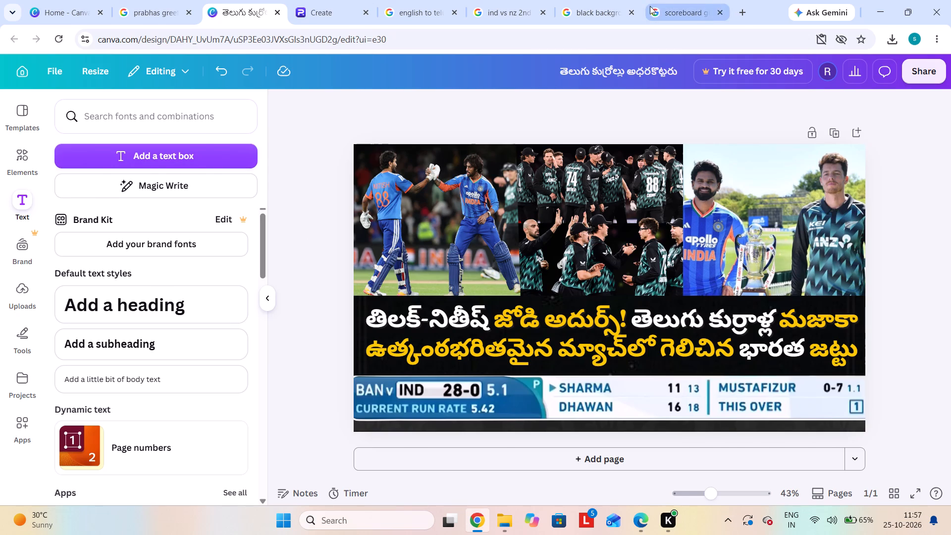
{"action": "scroll", "coordinate": [174, 113], "scroll_direction": "up", "scroll_amount": 12}
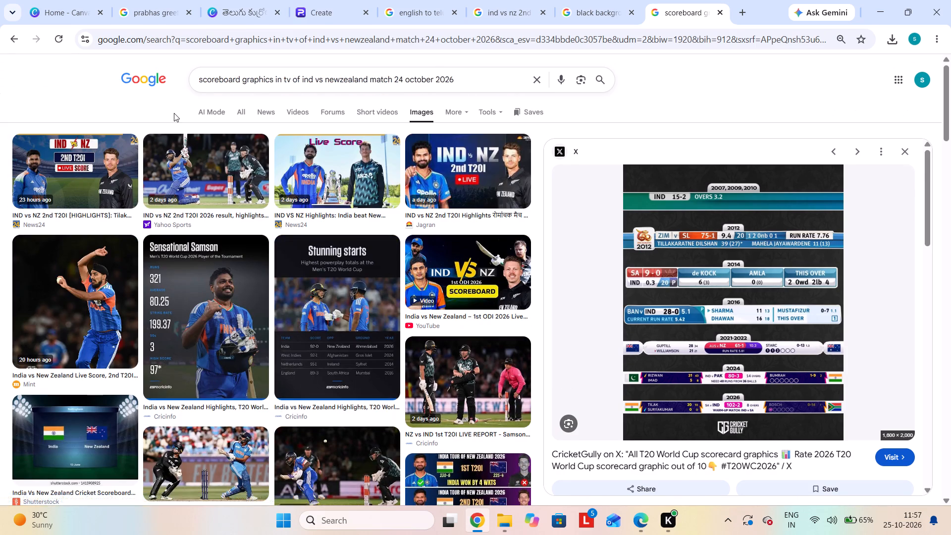
{"action": "left_click", "coordinate": [244, 109]}
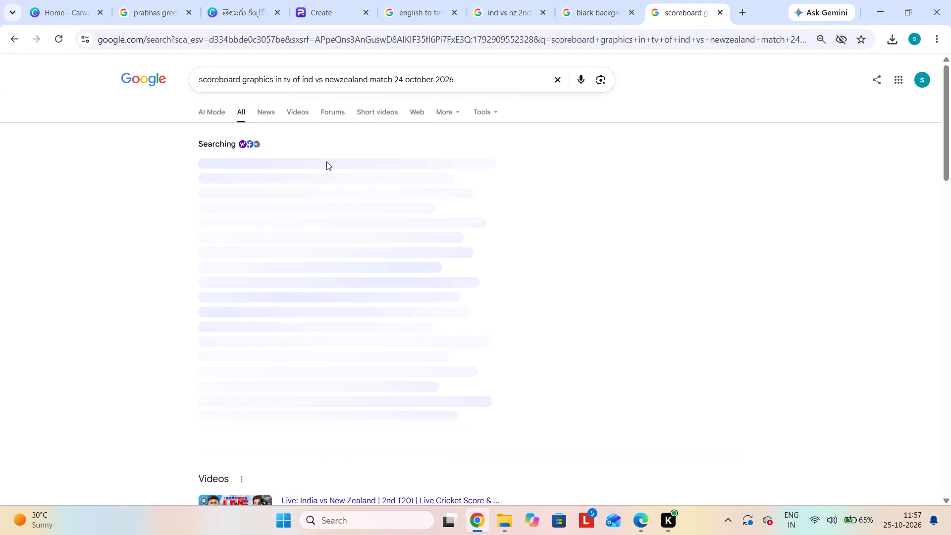
{"action": "scroll", "coordinate": [348, 328], "scroll_direction": "down", "scroll_amount": 2}
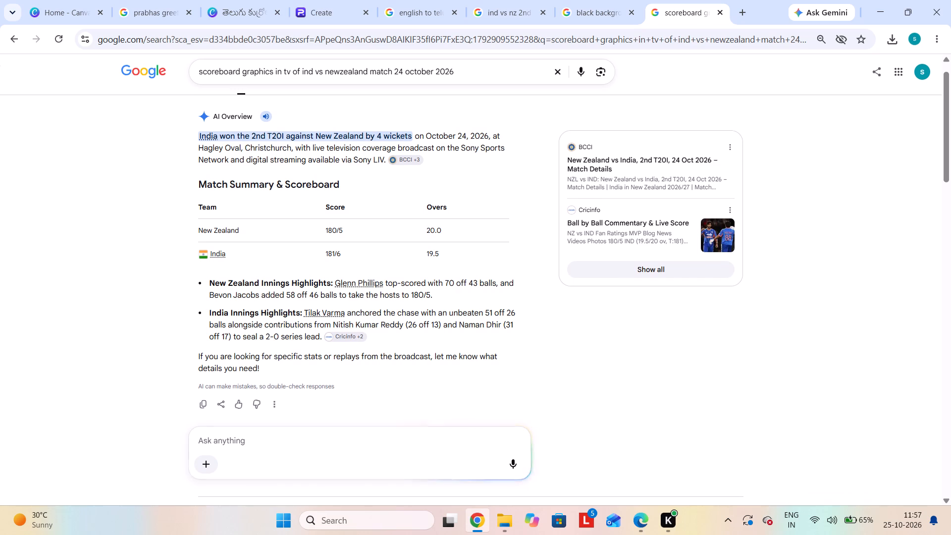
{"action": "scroll", "coordinate": [348, 328], "scroll_direction": "down", "scroll_amount": 1}
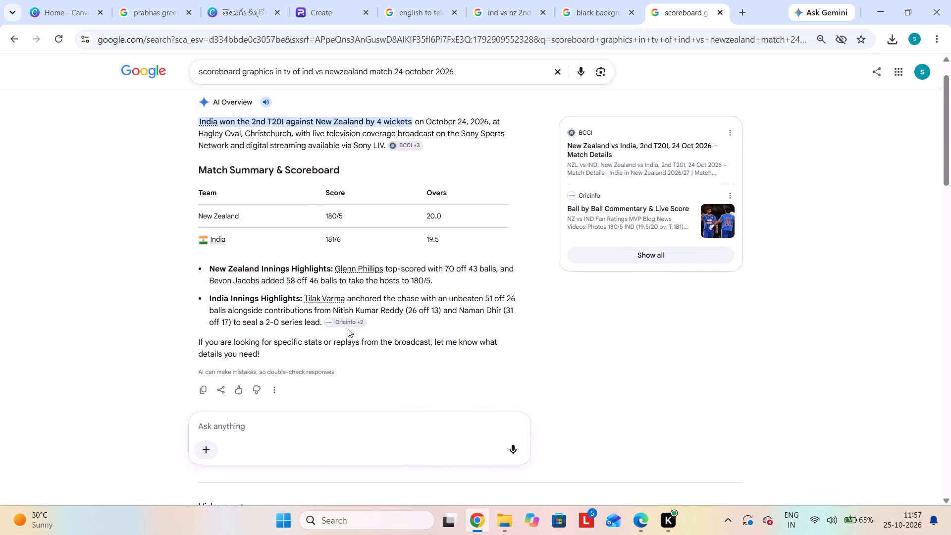
Switch to the Canva collage and add a text box reading 51*(26).
{"action": "left_click", "coordinate": [247, 0]}
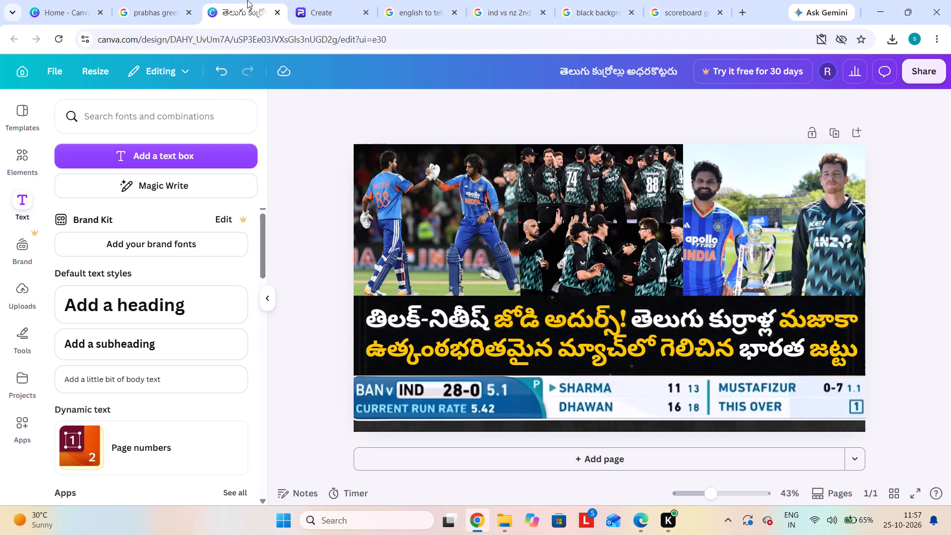
{"action": "left_click", "coordinate": [326, 210]}
{"action": "left_click", "coordinate": [164, 148]}
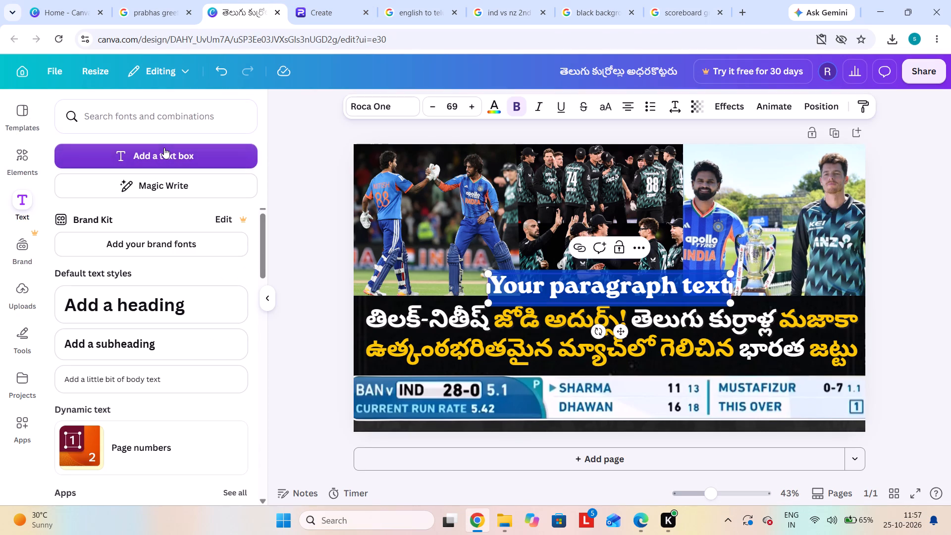
{"action": "type", "text": "51"}
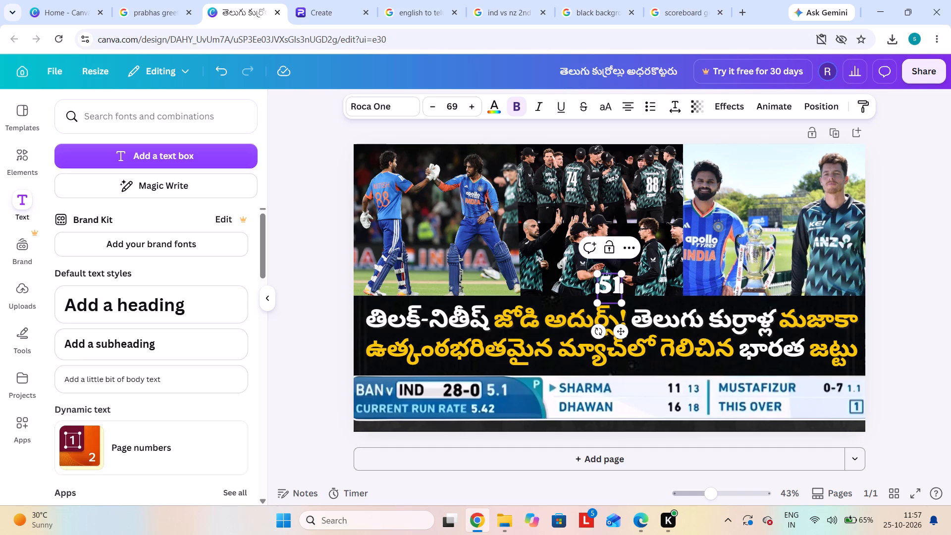
{"action": "key", "text": "shift+asterisk"}
{"action": "key", "text": "shift+parenleft"}
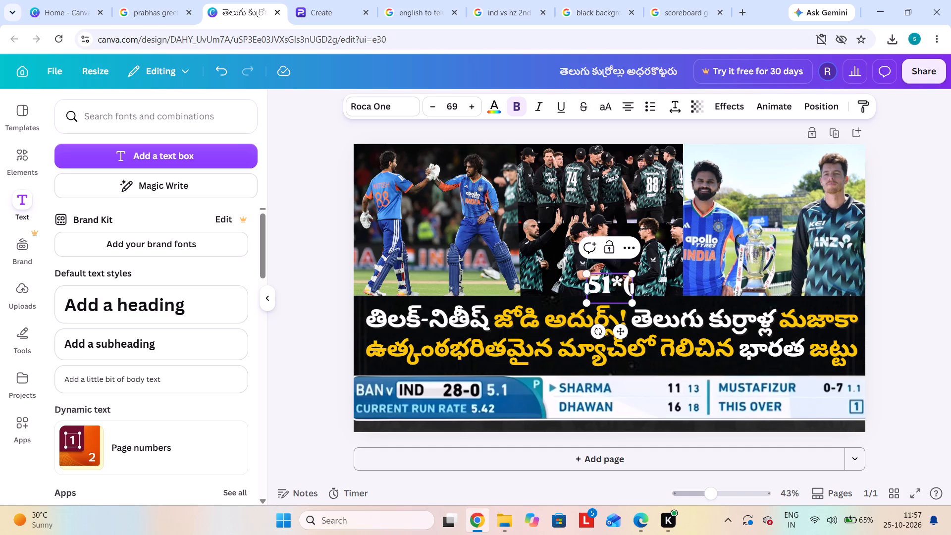
{"action": "type", "text": "26)"}
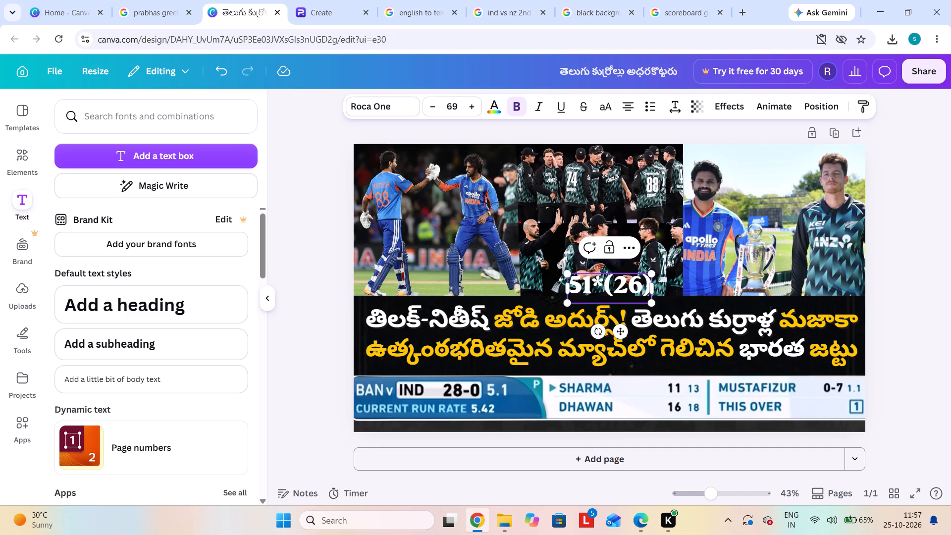
Shrink the 51*(26) text to size 31 and place it above the right-hand batter in the first picture.
{"action": "left_click_drag", "start_coordinate": [650, 301], "coordinate": [627, 300]}
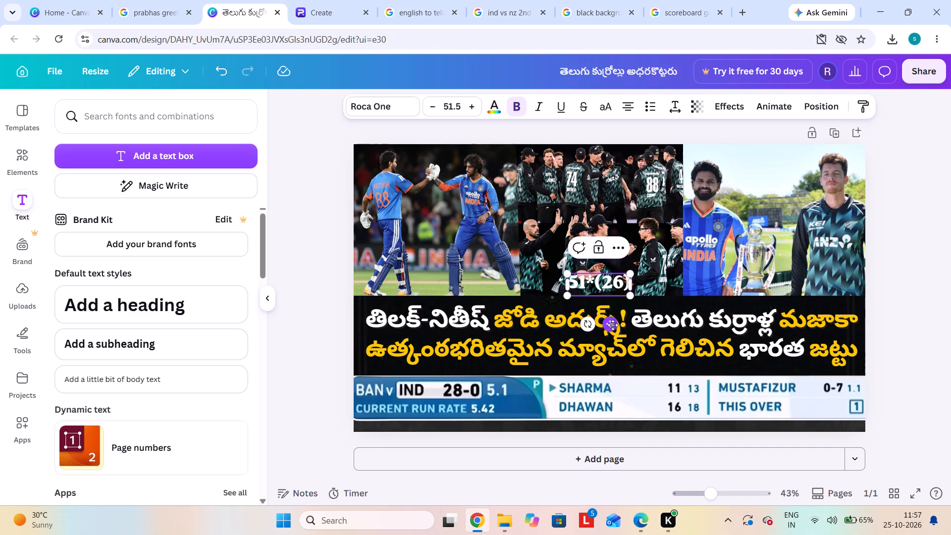
{"action": "left_click_drag", "start_coordinate": [613, 325], "coordinate": [483, 284]}
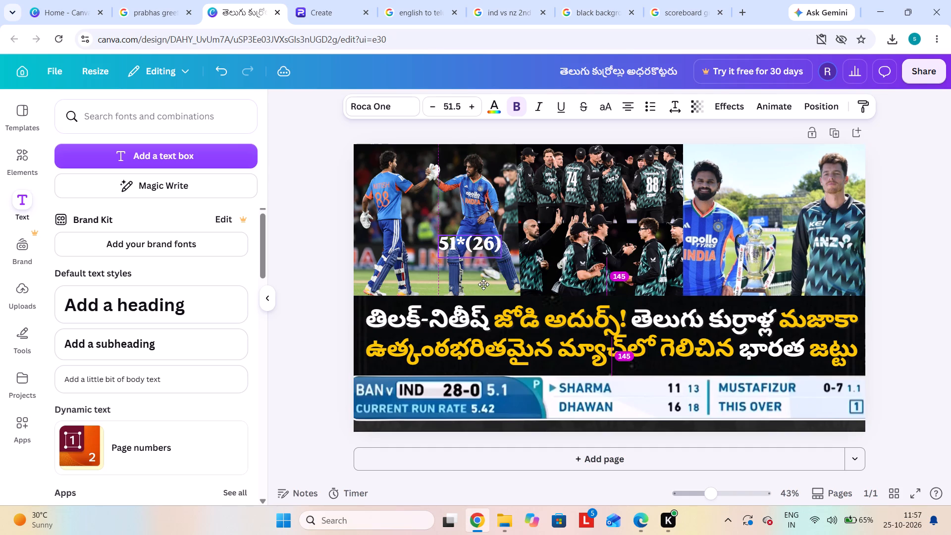
{"action": "left_click_drag", "start_coordinate": [483, 284], "coordinate": [482, 275]}
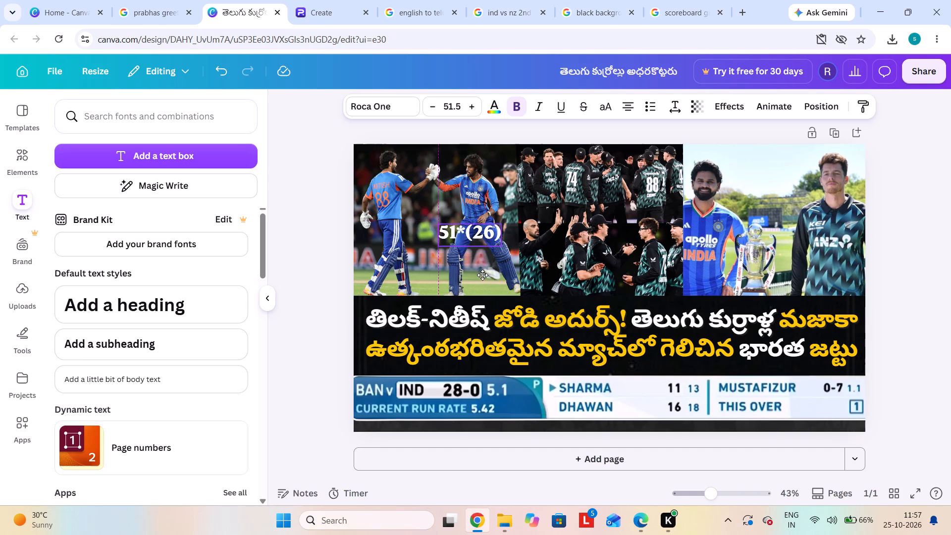
{"action": "left_click_drag", "start_coordinate": [482, 275], "coordinate": [482, 273]}
{"action": "left_click_drag", "start_coordinate": [503, 244], "coordinate": [479, 233]}
{"action": "left_click_drag", "start_coordinate": [459, 224], "coordinate": [460, 200]}
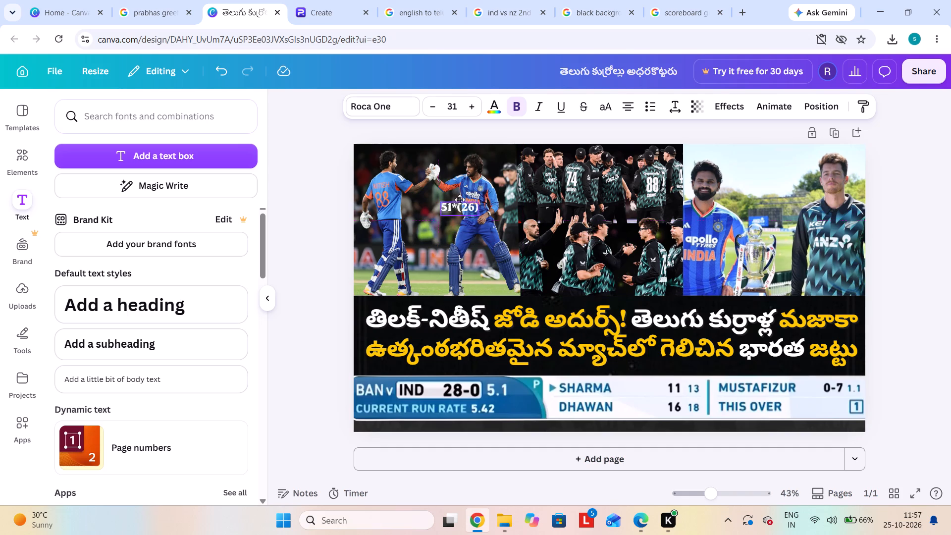
{"action": "left_click_drag", "start_coordinate": [460, 200], "coordinate": [455, 152]}
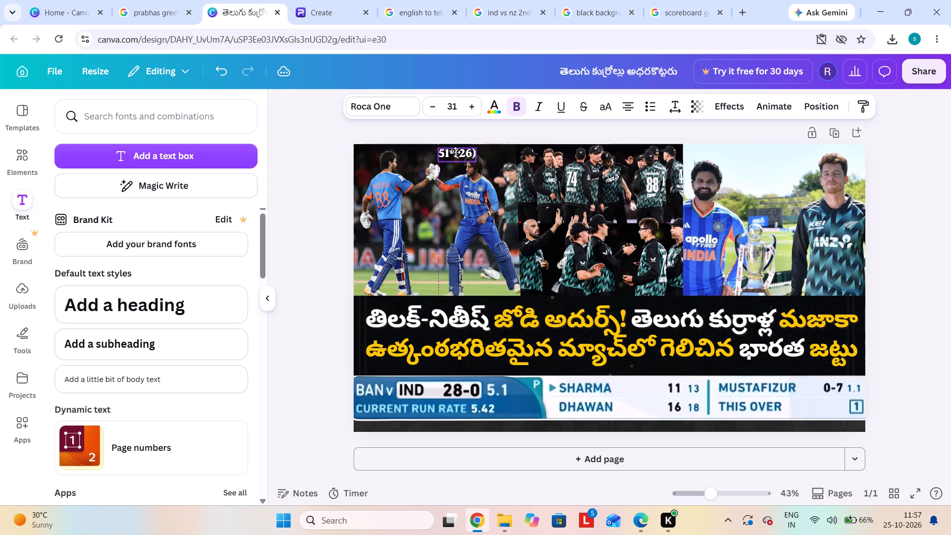
{"action": "left_click_drag", "start_coordinate": [455, 152], "coordinate": [455, 153]}
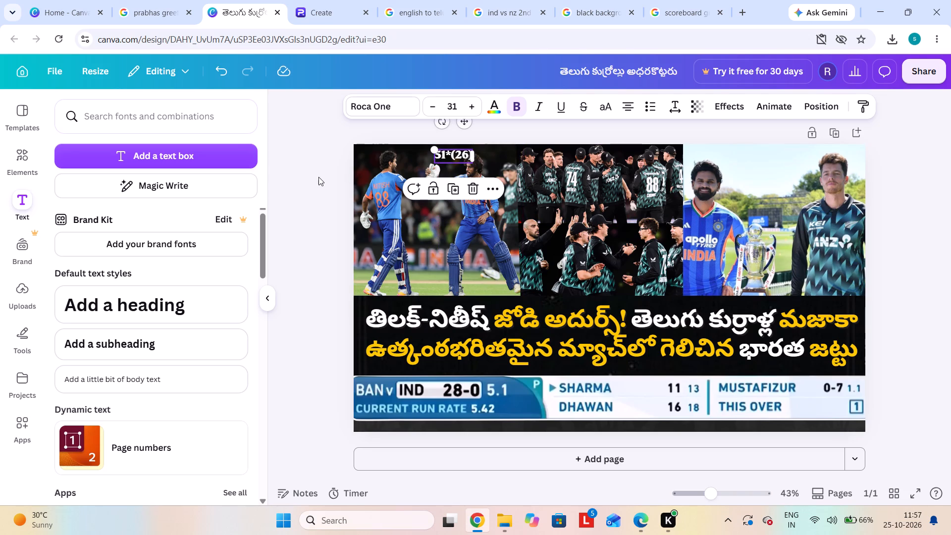
{"action": "left_click", "coordinate": [318, 177]}
Add another text box reading 26*(13).
{"action": "left_click", "coordinate": [155, 150]}
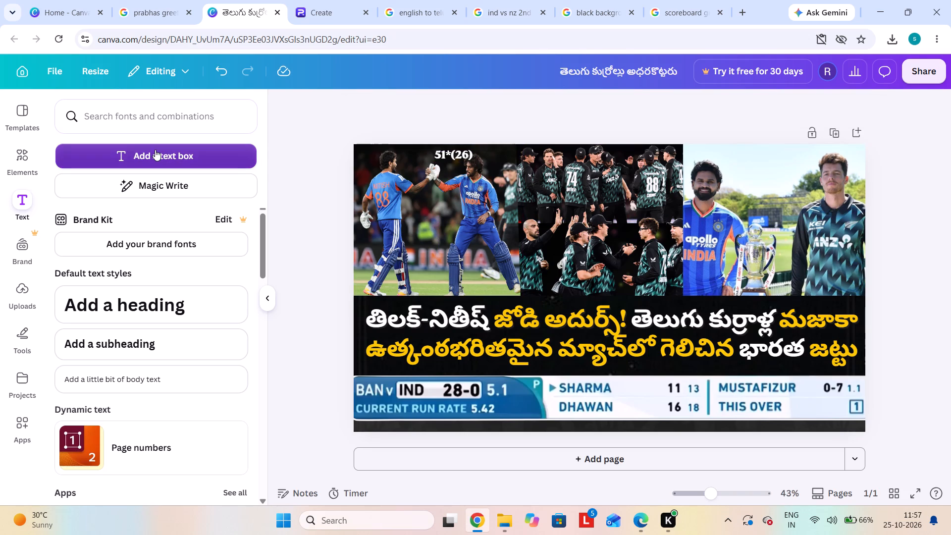
{"action": "type", "text": "26"}
{"action": "type", "text": "*(1"}
{"action": "key", "text": "3"}
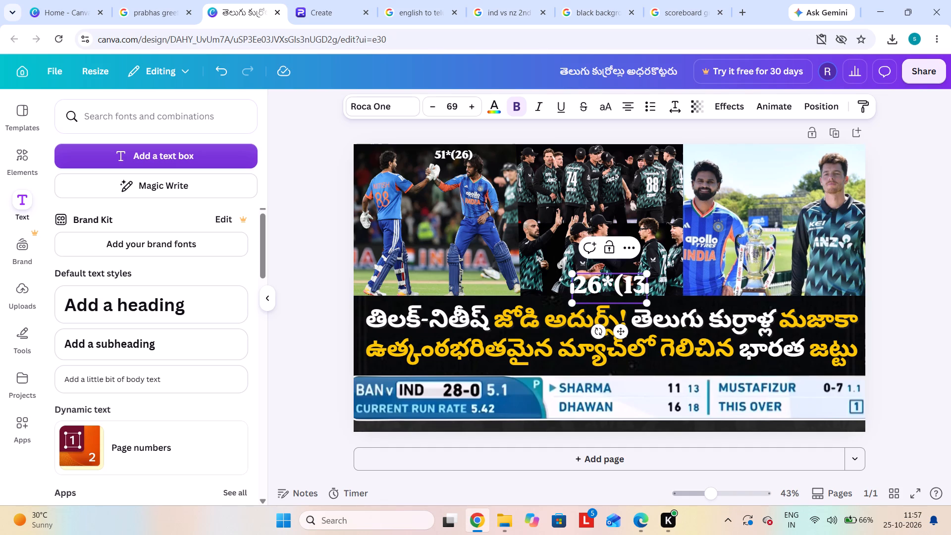
{"action": "key", "text": "shift+parenright"}
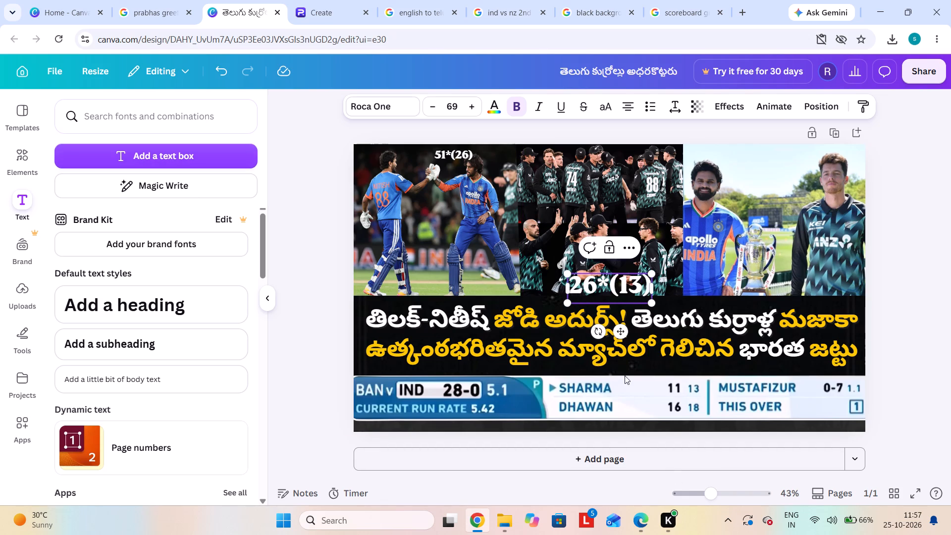
Move the 26*(13) text just left of the 51*(26) score and shrink it to about size 26.9.
{"action": "left_click_drag", "start_coordinate": [620, 329], "coordinate": [405, 217]}
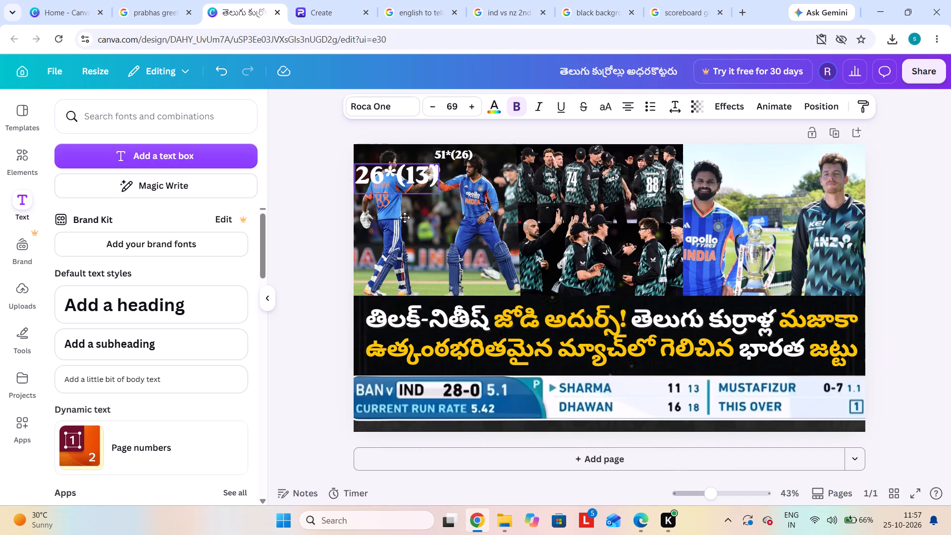
{"action": "left_click_drag", "start_coordinate": [405, 217], "coordinate": [447, 209]}
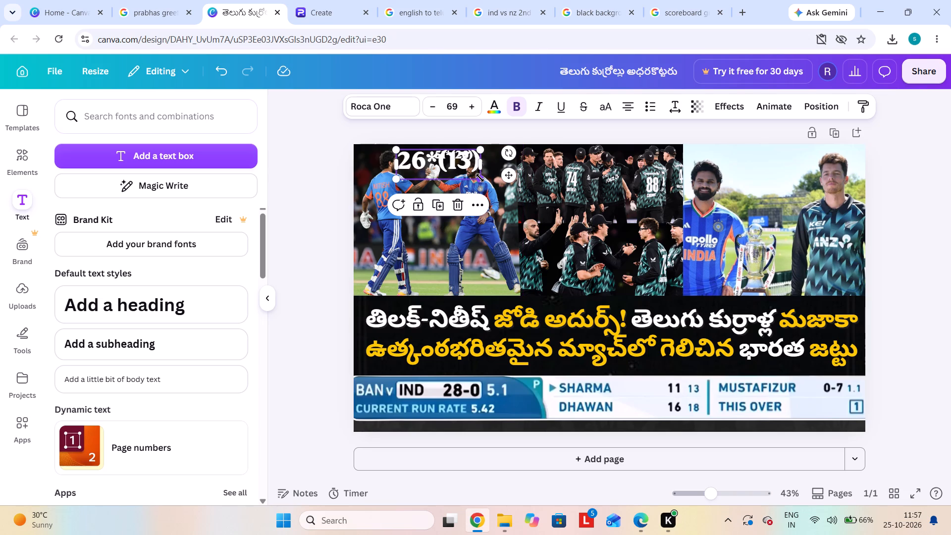
{"action": "left_click_drag", "start_coordinate": [480, 178], "coordinate": [424, 173]}
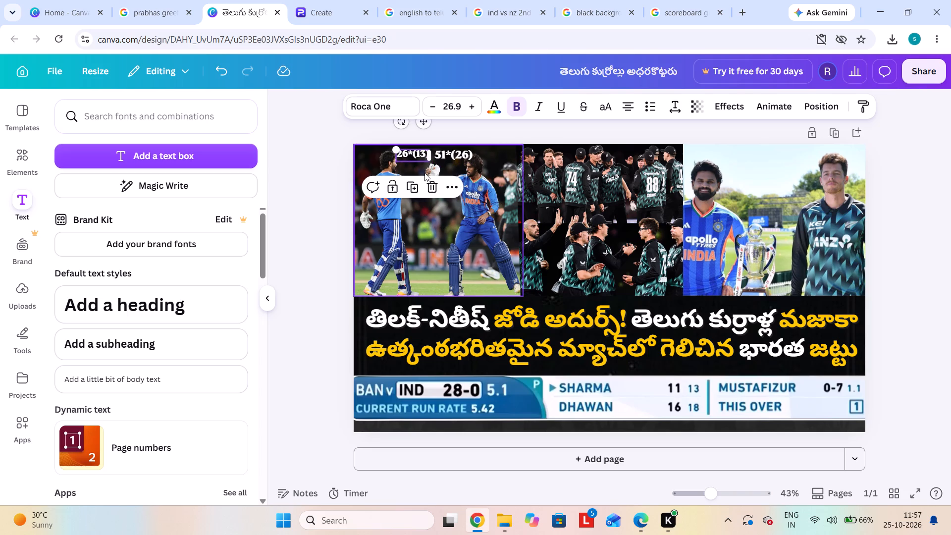
{"action": "left_click", "coordinate": [438, 250]}
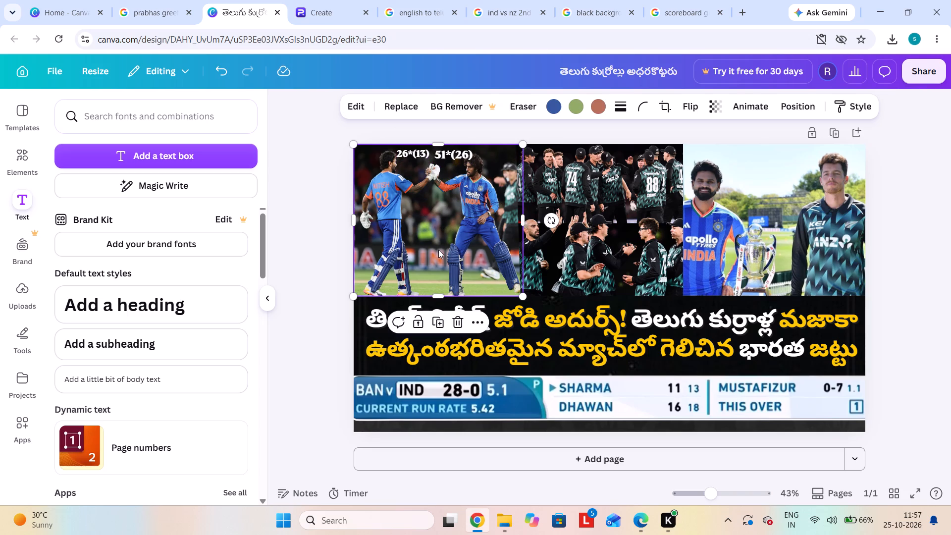
{"action": "left_click", "coordinate": [311, 274]}
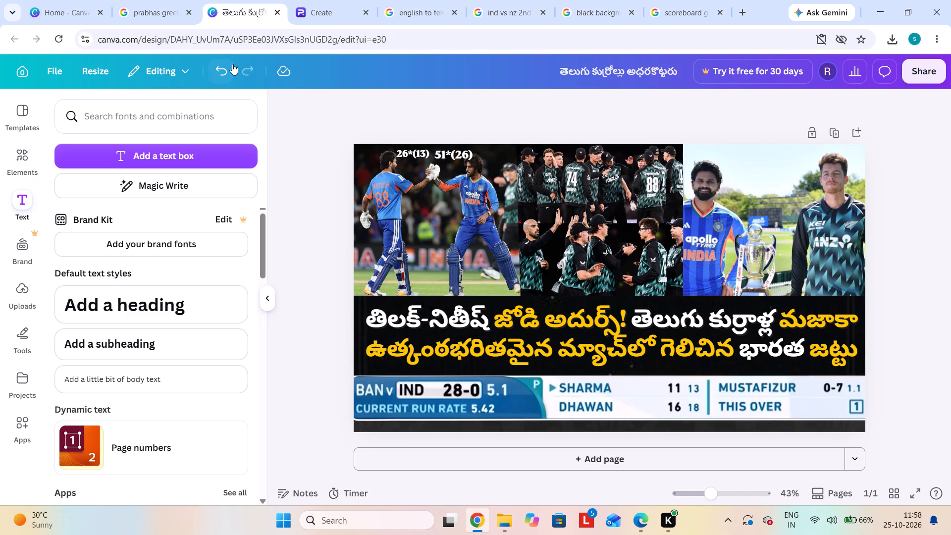
Add a text box reading 2-0 and colour the text yellow, #fbff31.
{"action": "left_click", "coordinate": [216, 152]}
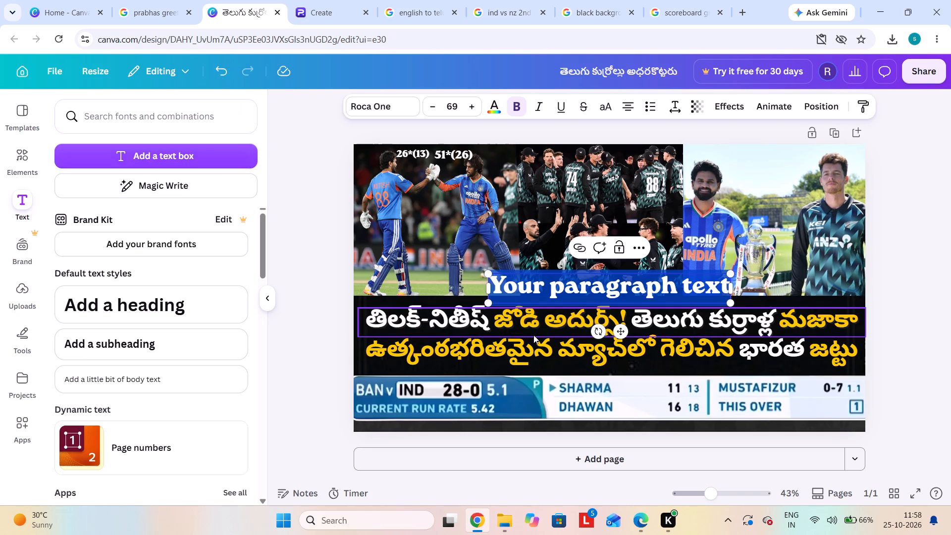
{"action": "type", "text": "2-0"}
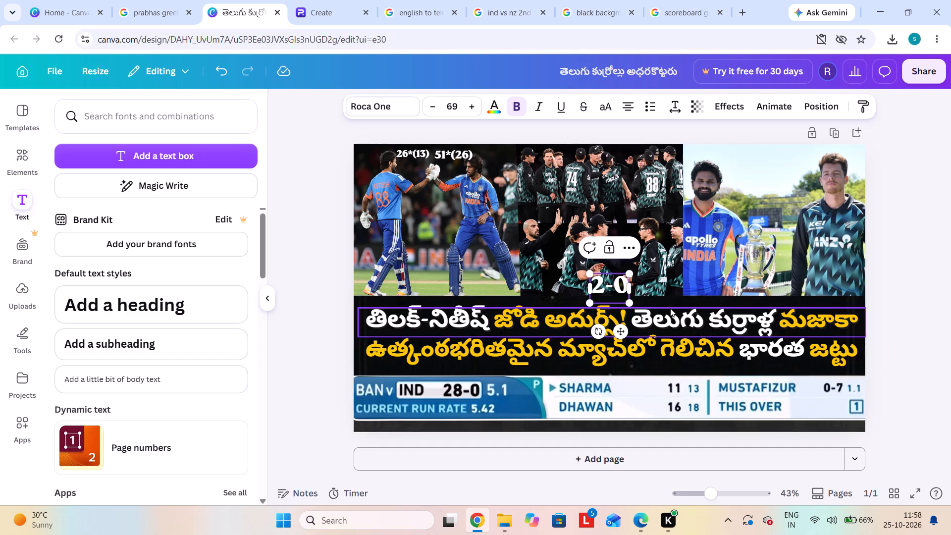
{"action": "double_click", "coordinate": [617, 290]}
{"action": "key", "text": "ctrl+a"}
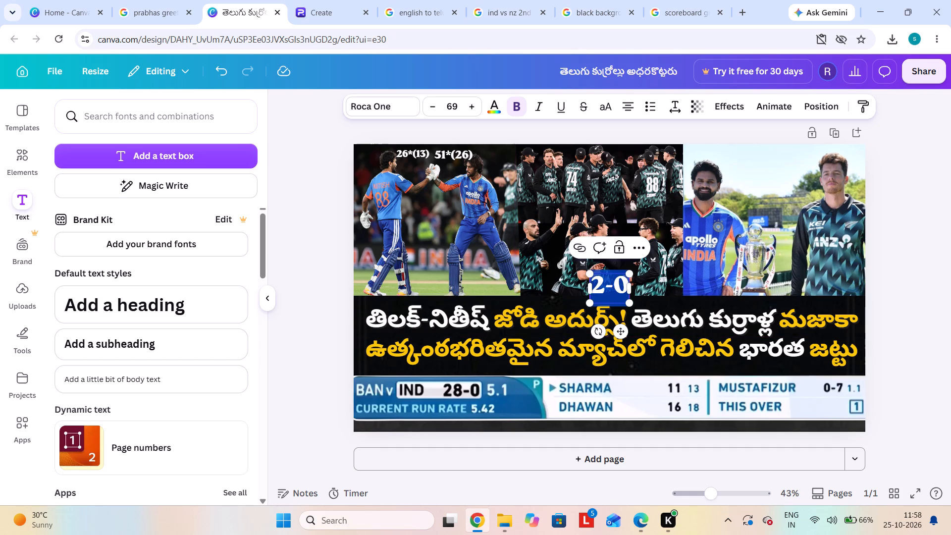
{"action": "left_click", "coordinate": [495, 109]}
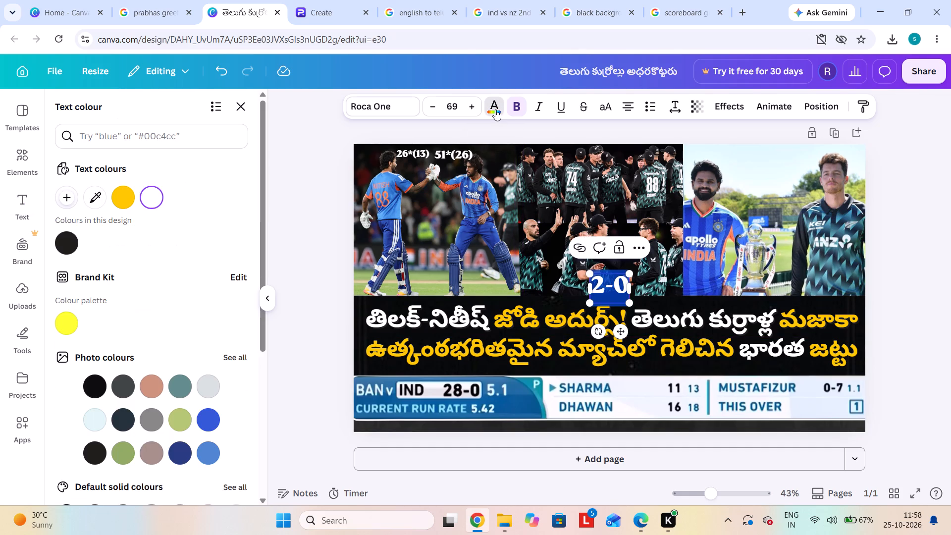
{"action": "left_click", "coordinate": [73, 324]}
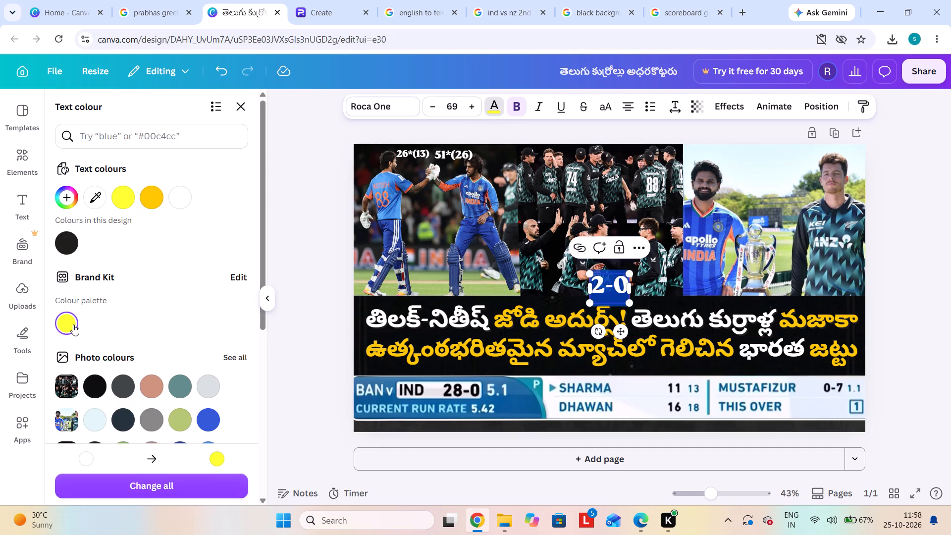
{"action": "left_click", "coordinate": [126, 187]}
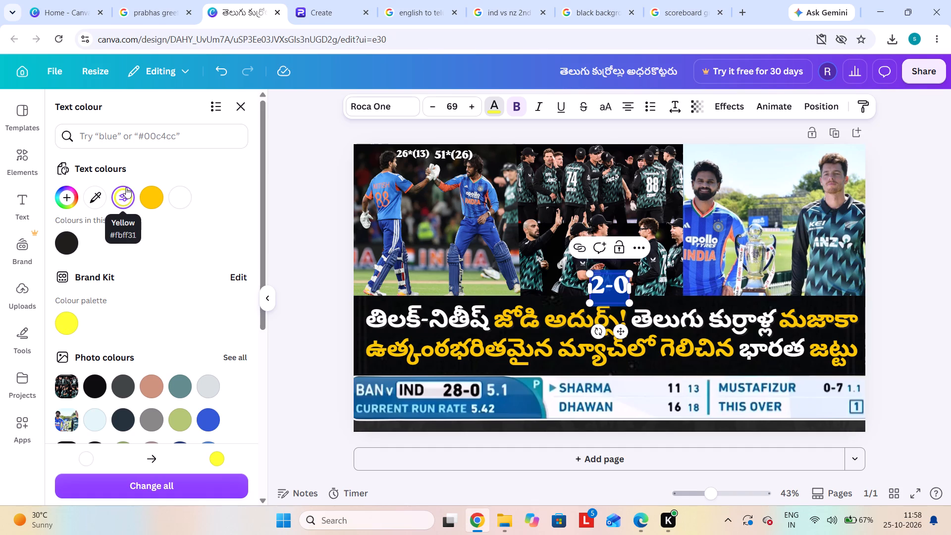
Apply the 70s effect to the 2-0 text with a black effect colour, and recolour the text brand-palette yellow.
{"action": "left_click", "coordinate": [733, 104]}
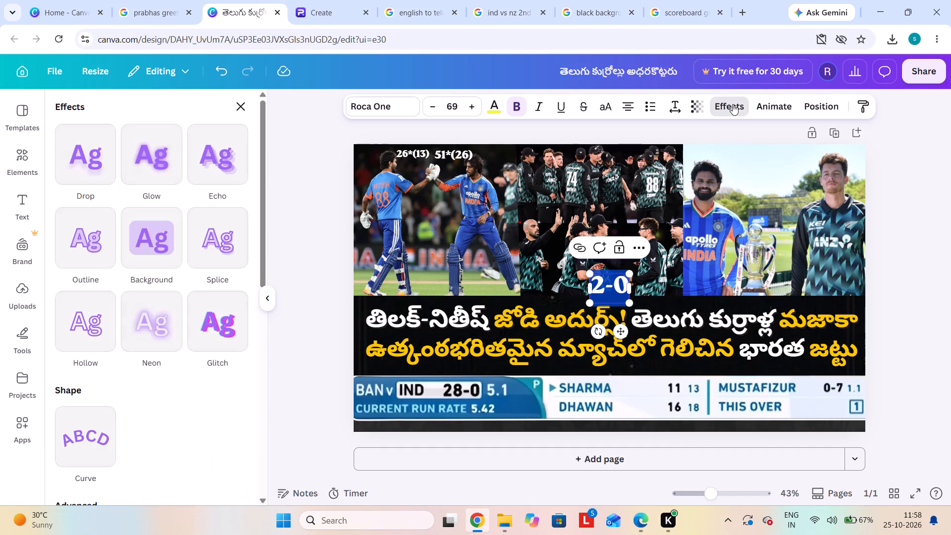
{"action": "left_click", "coordinate": [155, 146]}
{"action": "scroll", "coordinate": [155, 146], "scroll_direction": "down", "scroll_amount": 4}
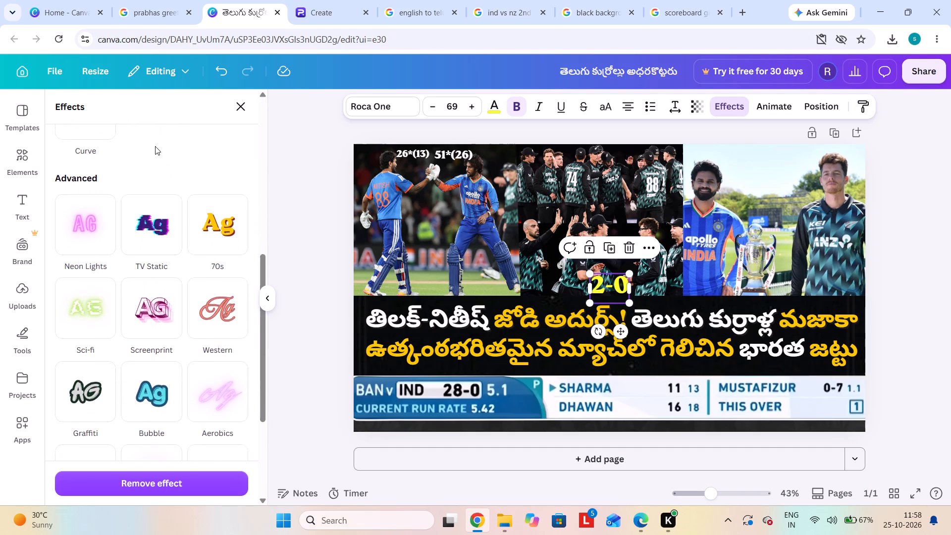
{"action": "left_click", "coordinate": [232, 219]}
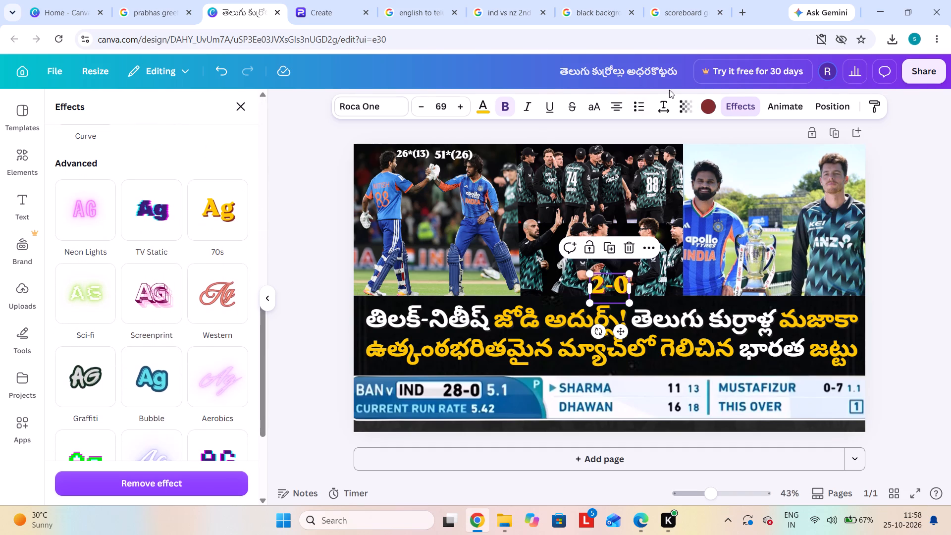
{"action": "left_click", "coordinate": [711, 109]}
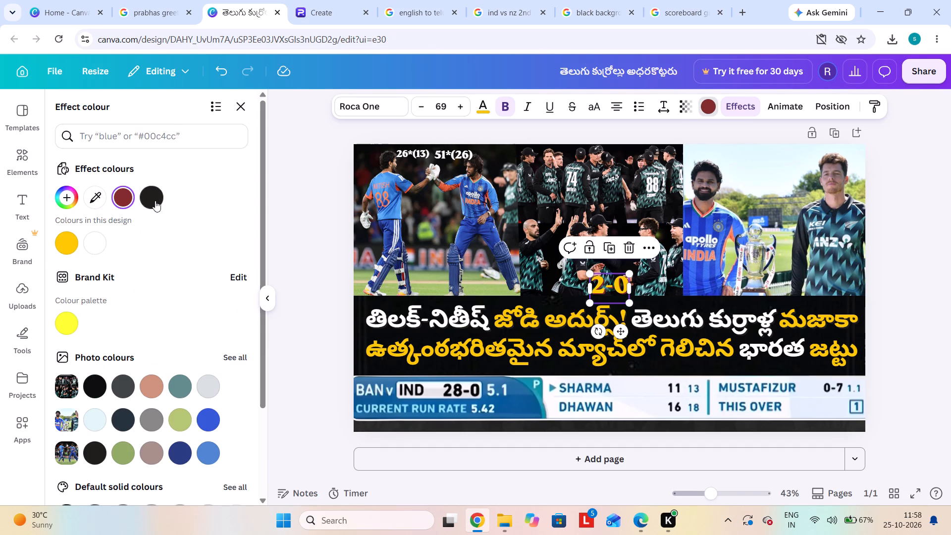
{"action": "left_click", "coordinate": [156, 200]}
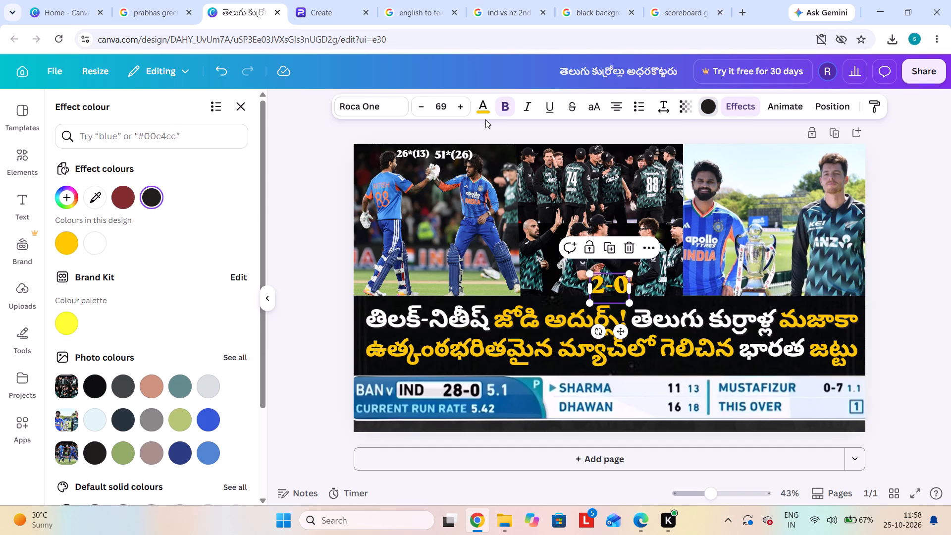
{"action": "left_click_drag", "start_coordinate": [485, 119], "coordinate": [485, 106]}
{"action": "left_click", "coordinate": [485, 106]}
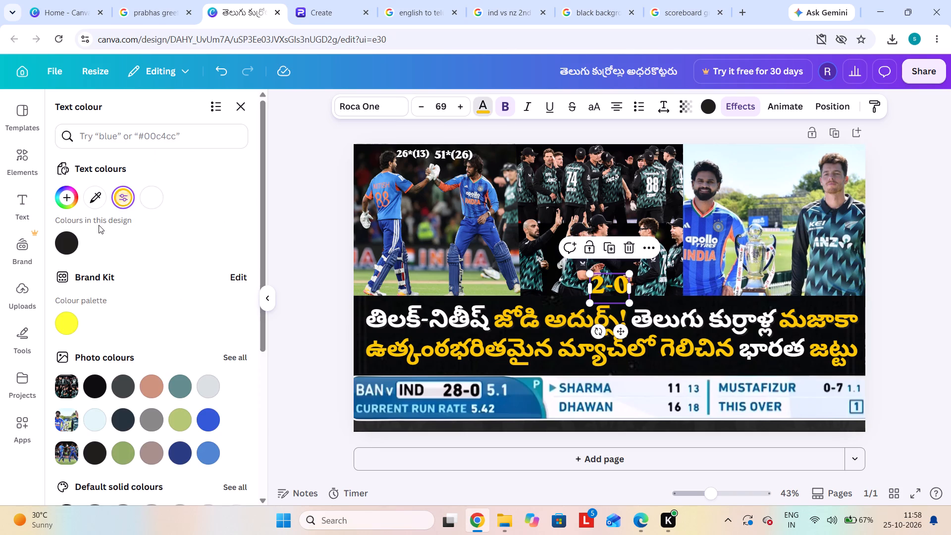
{"action": "left_click", "coordinate": [67, 319]}
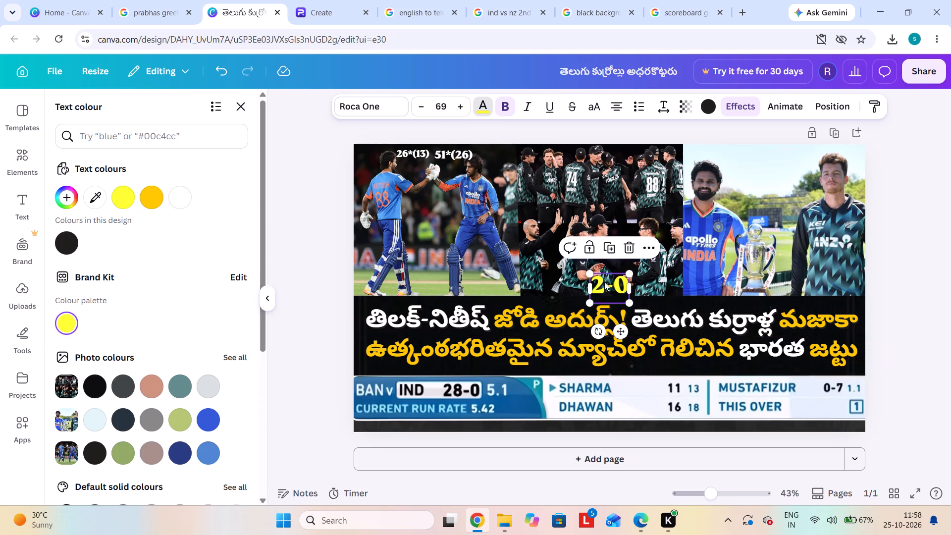
Move the 2-0 text above the trophy, between the two captains in the third picture.
{"action": "left_click_drag", "start_coordinate": [605, 282], "coordinate": [759, 184]}
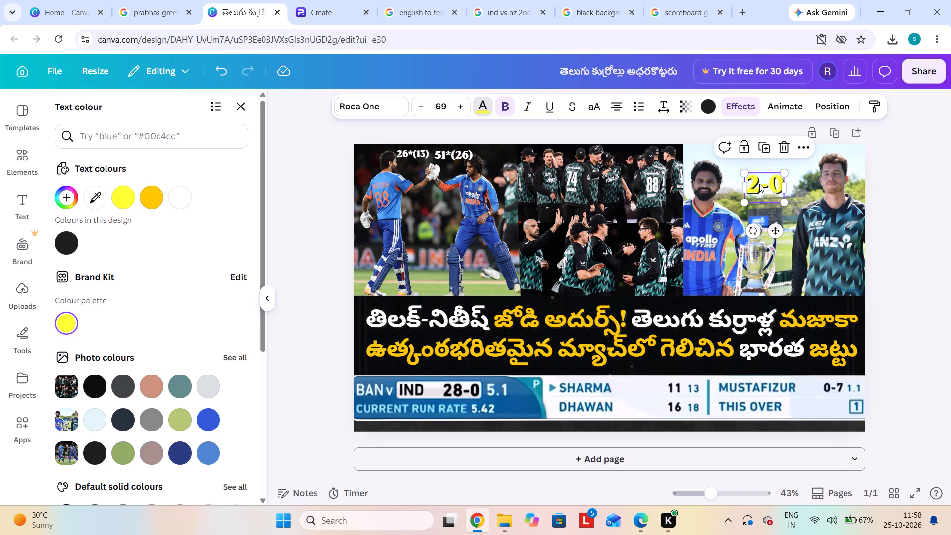
{"action": "left_click", "coordinate": [759, 184]}
Change the 2-0 text's effect colour to white and its text colour to black.
{"action": "left_click", "coordinate": [487, 113]}
{"action": "left_click", "coordinate": [474, 104]}
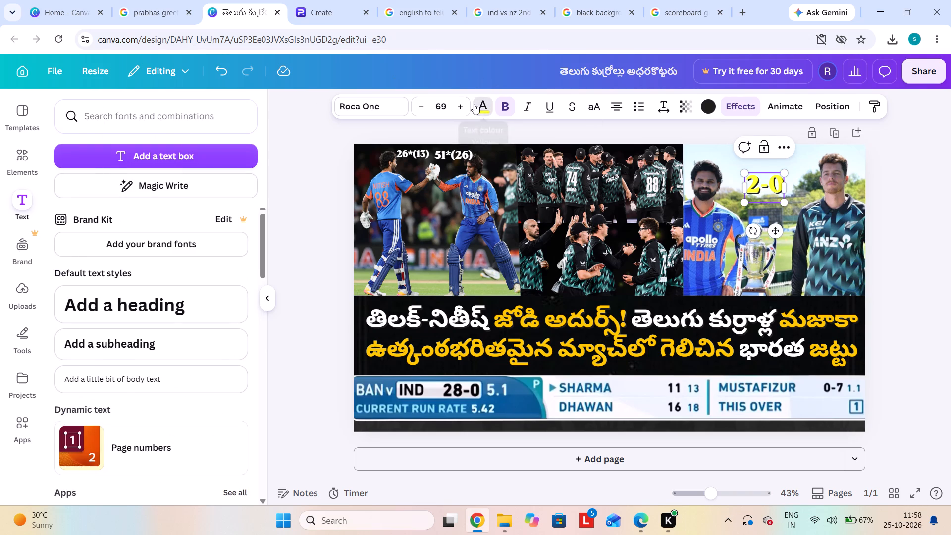
{"action": "left_click", "coordinate": [68, 248]}
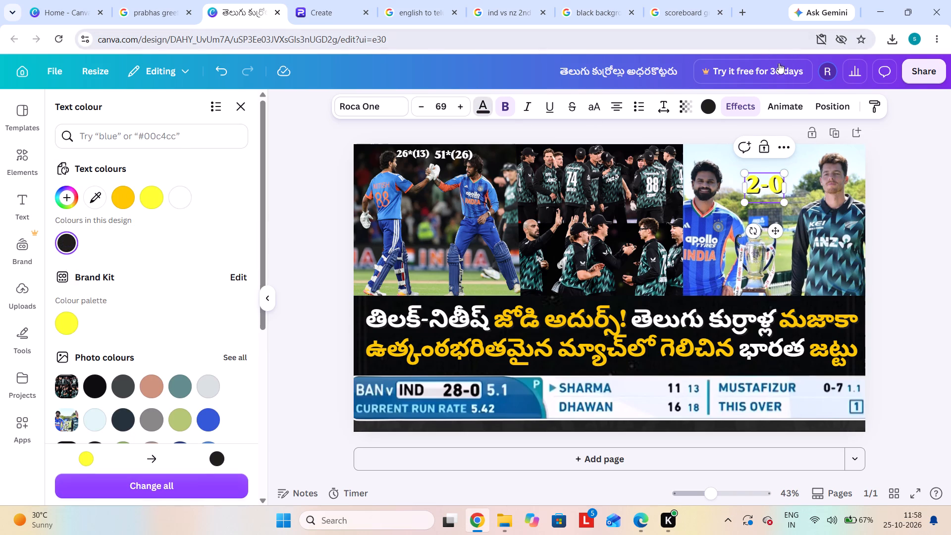
{"action": "left_click", "coordinate": [712, 103]}
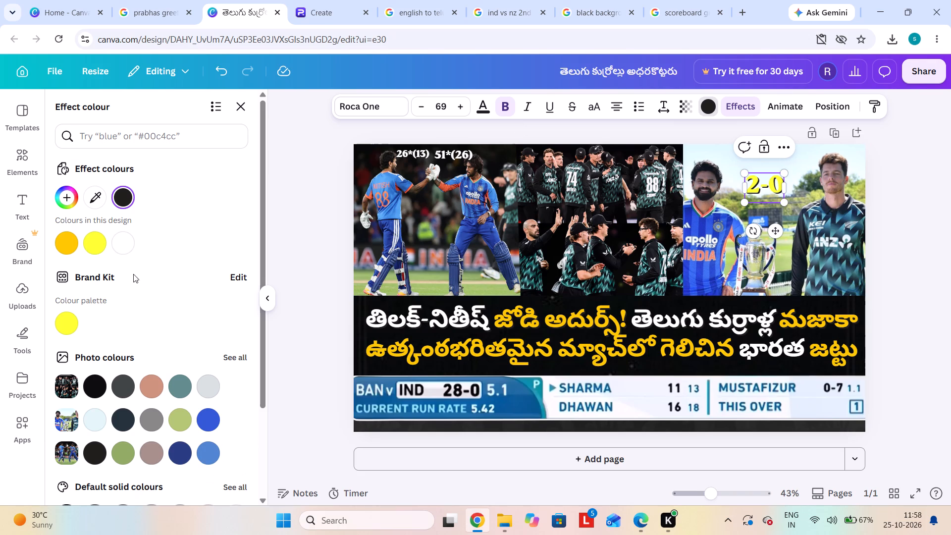
{"action": "left_click", "coordinate": [126, 251]}
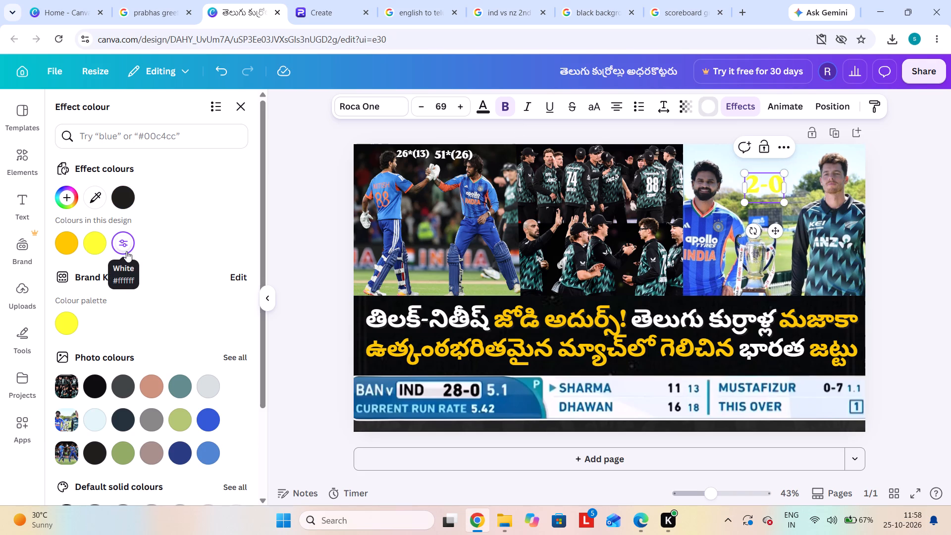
{"action": "double_click", "coordinate": [763, 186]}
{"action": "key", "text": "ctrl+a"}
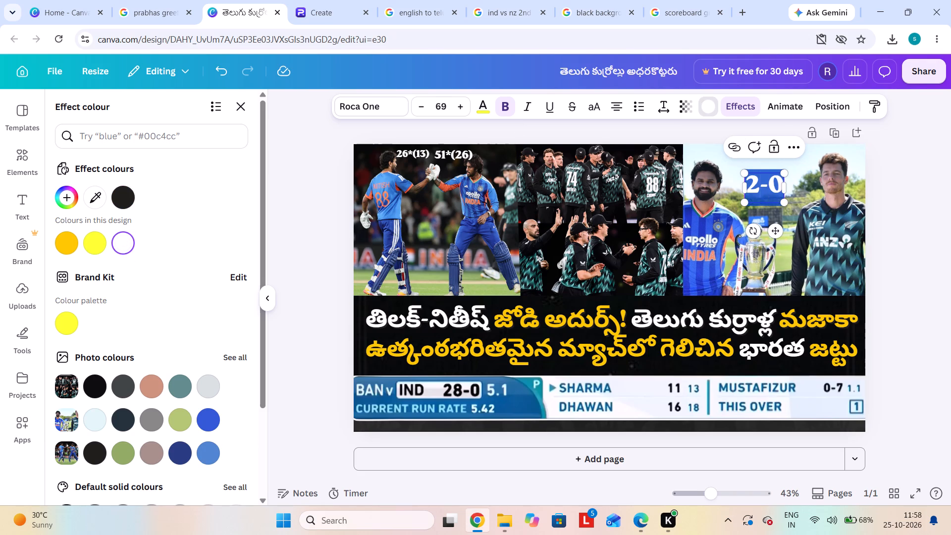
{"action": "left_click", "coordinate": [484, 113]}
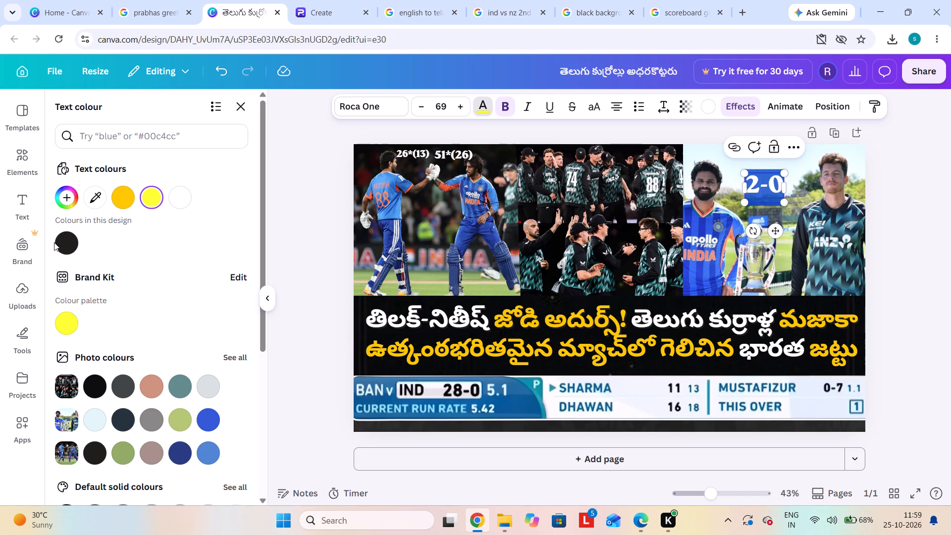
{"action": "left_click", "coordinate": [64, 241]}
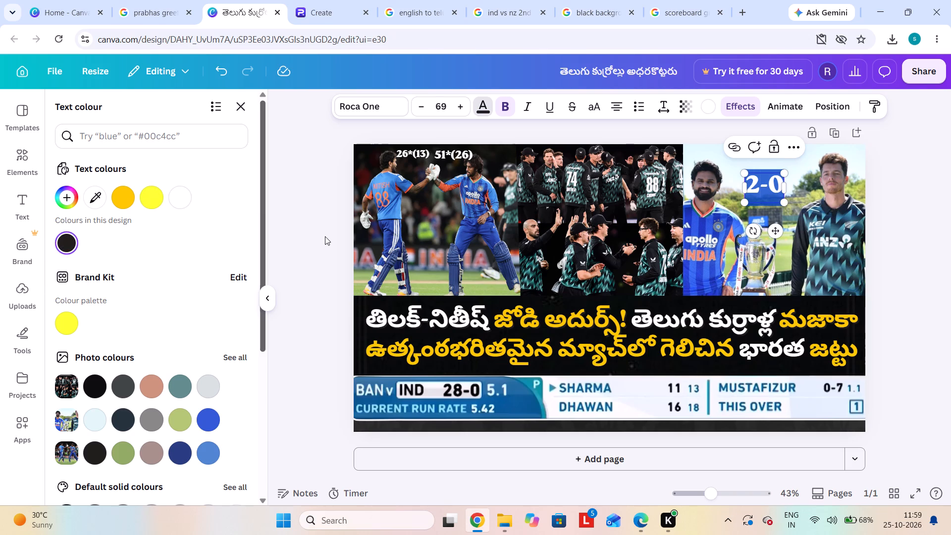
{"action": "left_click", "coordinate": [325, 236]}
{"action": "left_click", "coordinate": [950, 164]}
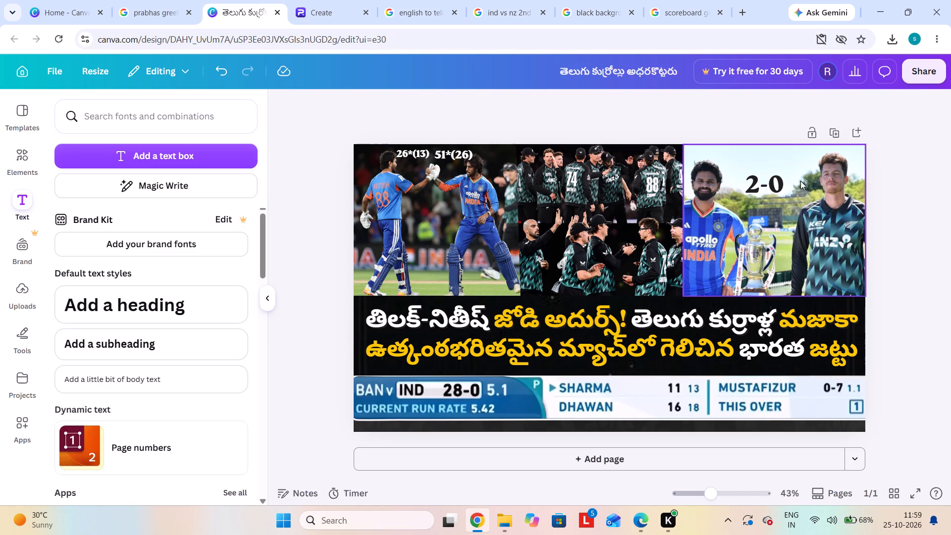
Enlarge the 2-0 text to about size 113 and place it above the trophy, between the two captains.
{"action": "left_click", "coordinate": [762, 186]}
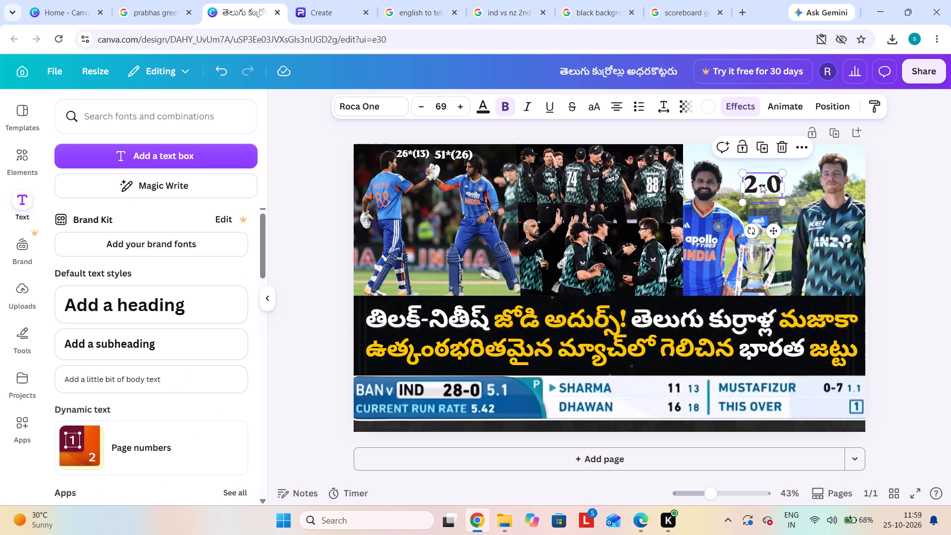
{"action": "left_click_drag", "start_coordinate": [773, 225], "coordinate": [786, 228]}
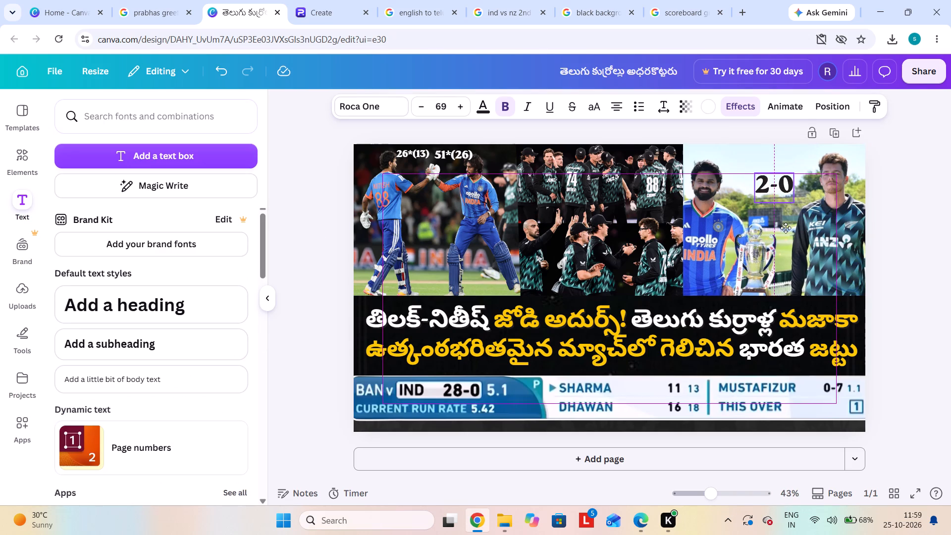
{"action": "left_click_drag", "start_coordinate": [786, 228], "coordinate": [804, 240]}
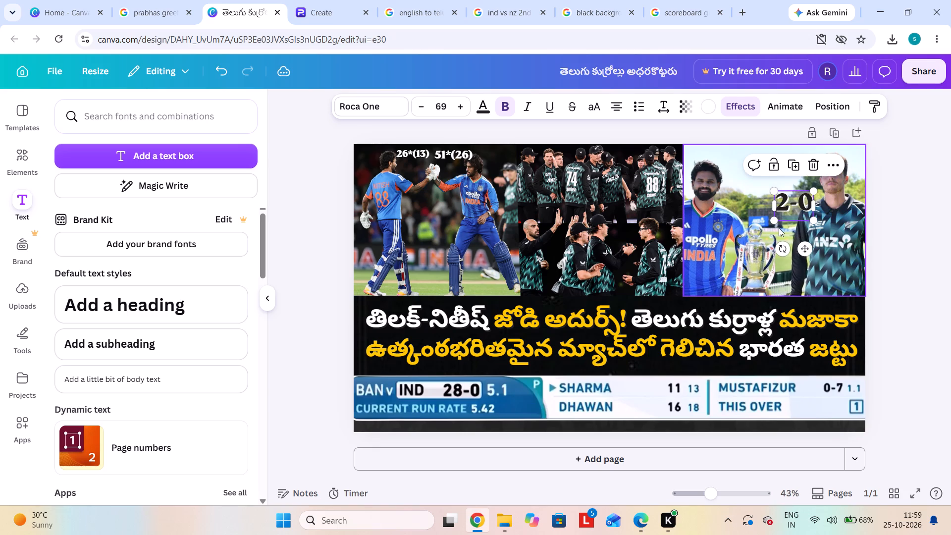
{"action": "left_click_drag", "start_coordinate": [776, 223], "coordinate": [753, 247]}
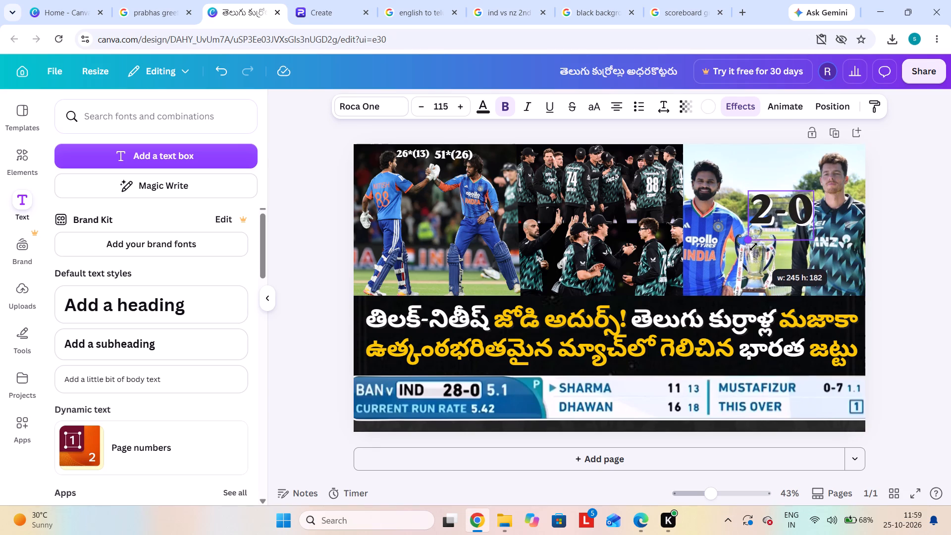
{"action": "left_click_drag", "start_coordinate": [753, 247], "coordinate": [754, 247]}
{"action": "left_click_drag", "start_coordinate": [779, 225], "coordinate": [766, 199]}
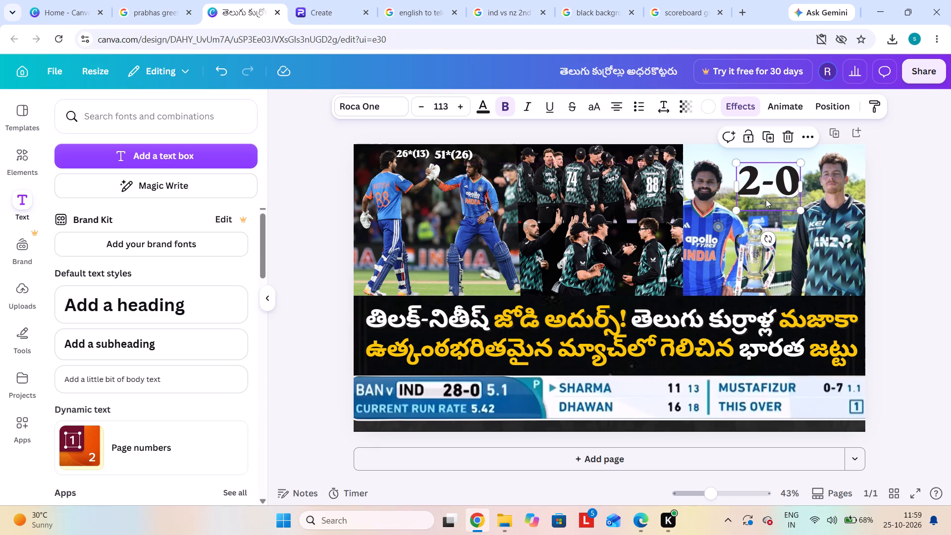
{"action": "left_click", "coordinate": [919, 216]}
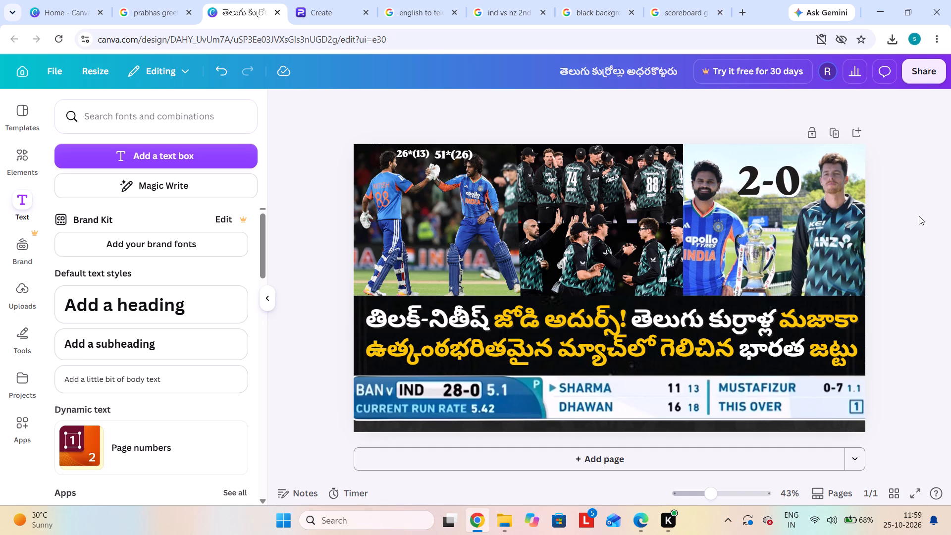
Recolour the 51*(26) score text above the batters aqua blue.
{"action": "double_click", "coordinate": [448, 149]}
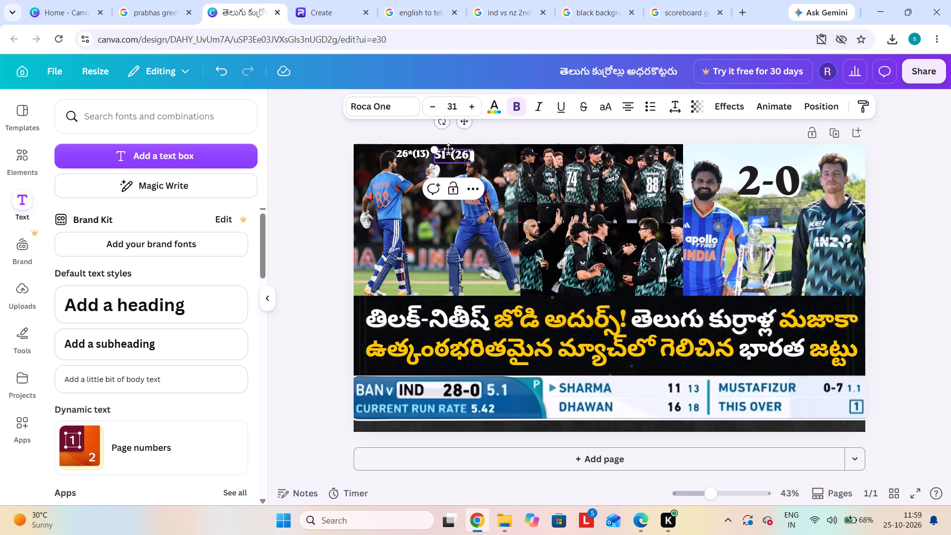
{"action": "key", "text": "ctrl+a"}
{"action": "left_click", "coordinate": [493, 103]}
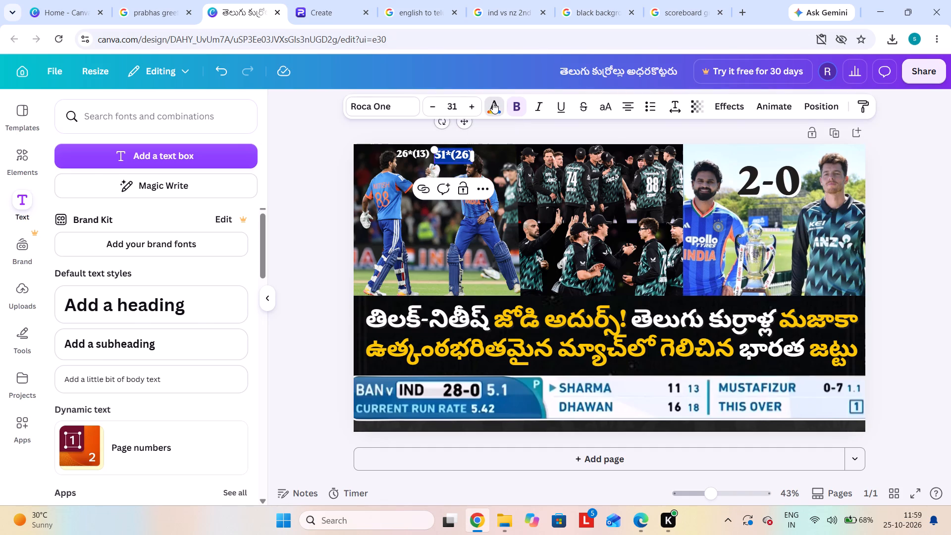
{"action": "scroll", "coordinate": [131, 308], "scroll_direction": "down", "scroll_amount": 5}
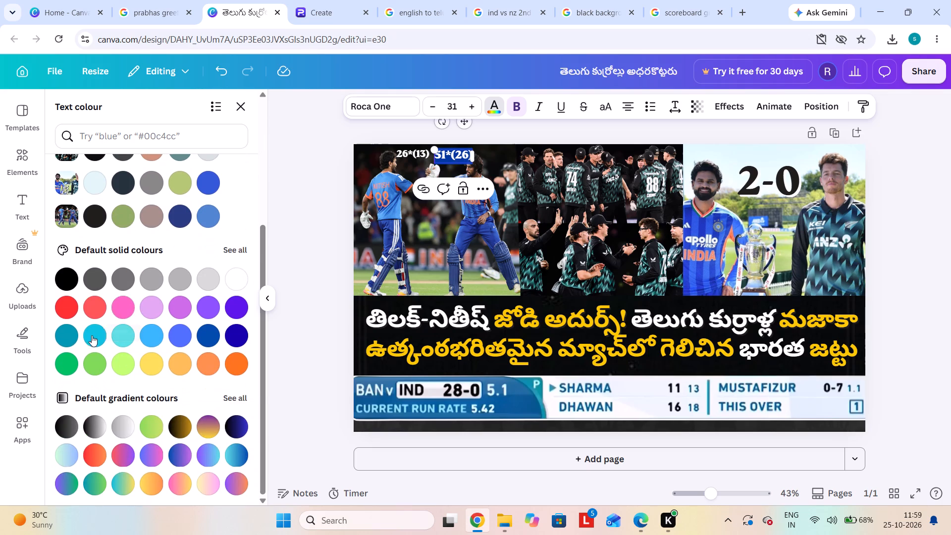
{"action": "left_click", "coordinate": [86, 338]}
{"action": "scroll", "coordinate": [86, 338], "scroll_direction": "up", "scroll_amount": 6}
{"action": "left_click", "coordinate": [122, 188]}
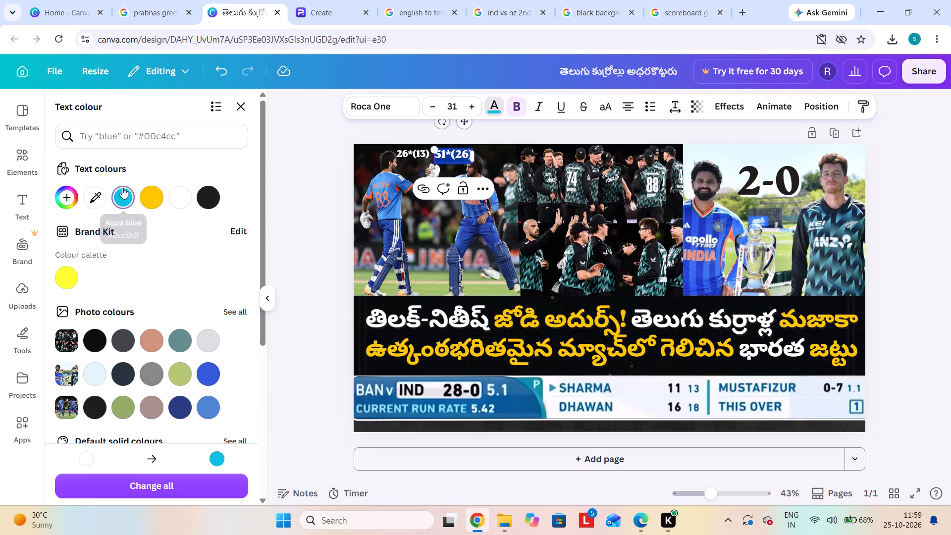
{"action": "left_click", "coordinate": [319, 211]}
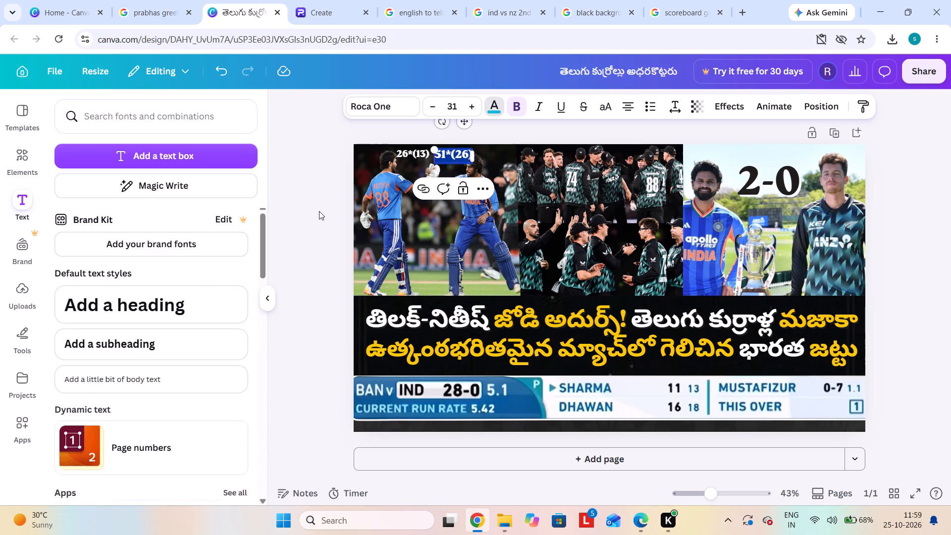
Recolour the 26*(13) score text with the same aqua blue as the neighbouring 51*(26) score.
{"action": "double_click", "coordinate": [417, 157]}
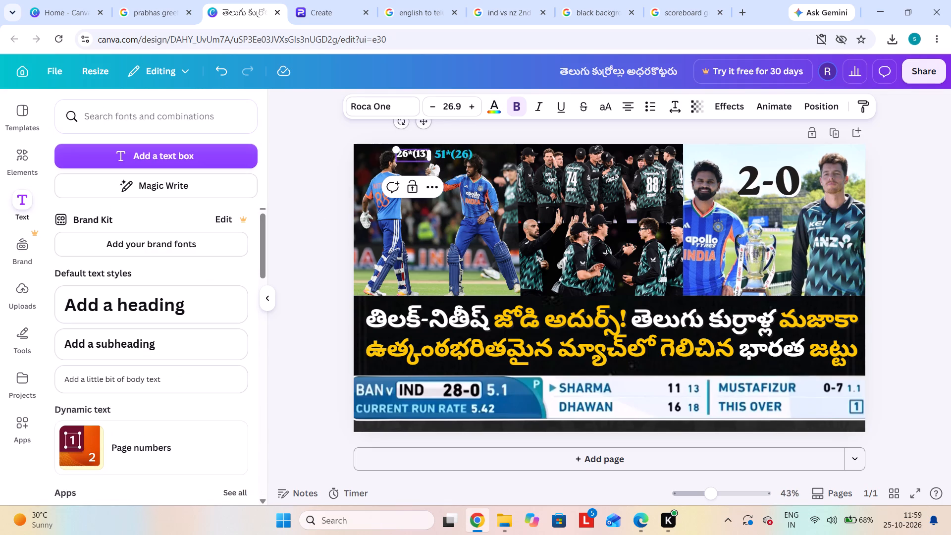
{"action": "key", "text": "ctrl+a"}
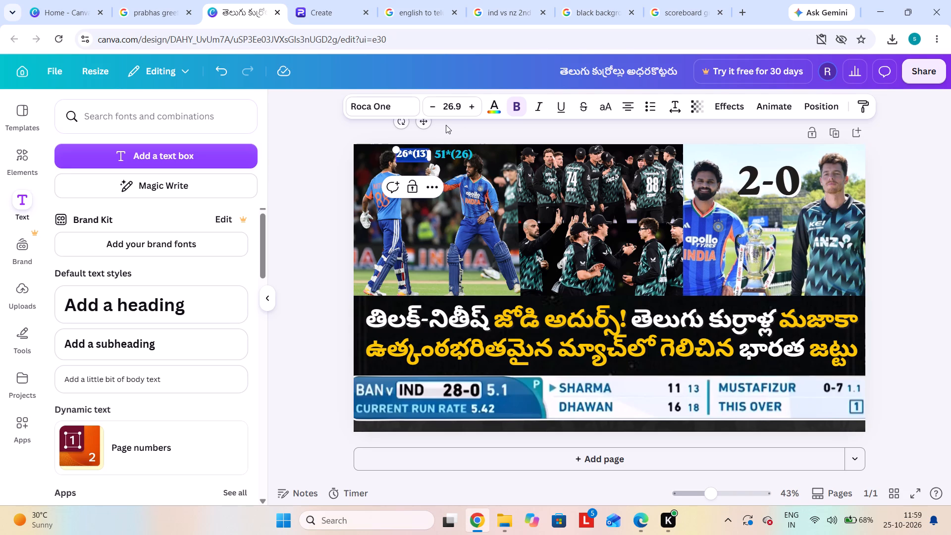
{"action": "left_click_drag", "start_coordinate": [505, 103], "coordinate": [500, 107]}
{"action": "left_click", "coordinate": [500, 107]}
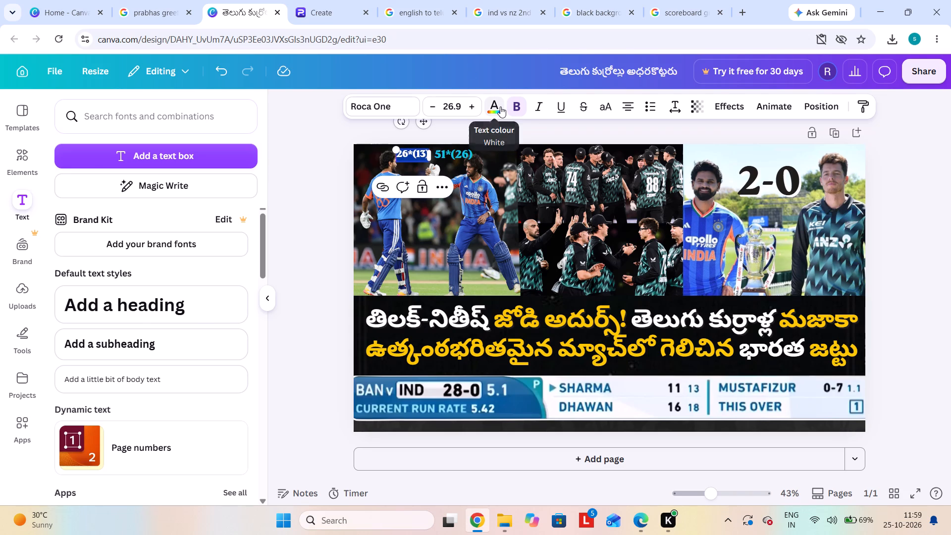
{"action": "left_click", "coordinate": [147, 192]}
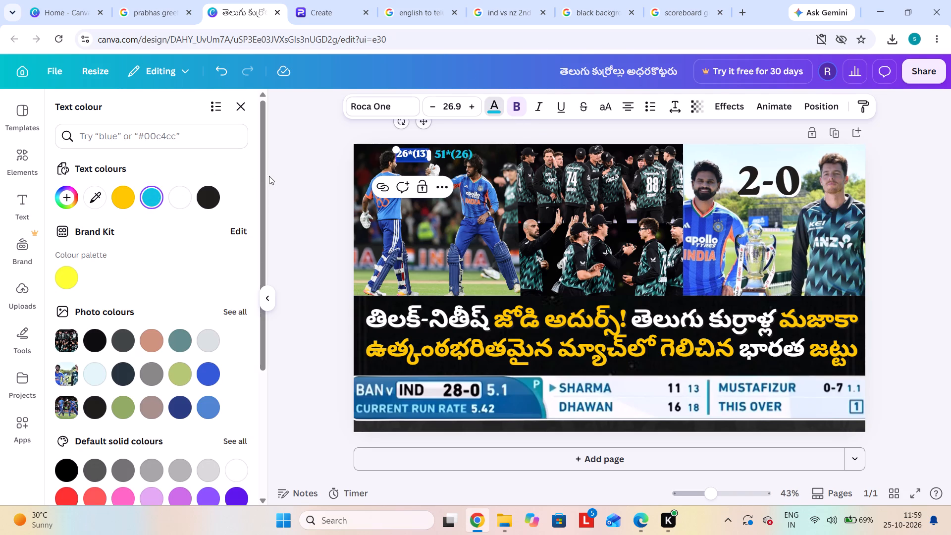
{"action": "left_click", "coordinate": [311, 180]}
{"action": "left_click", "coordinate": [448, 258]}
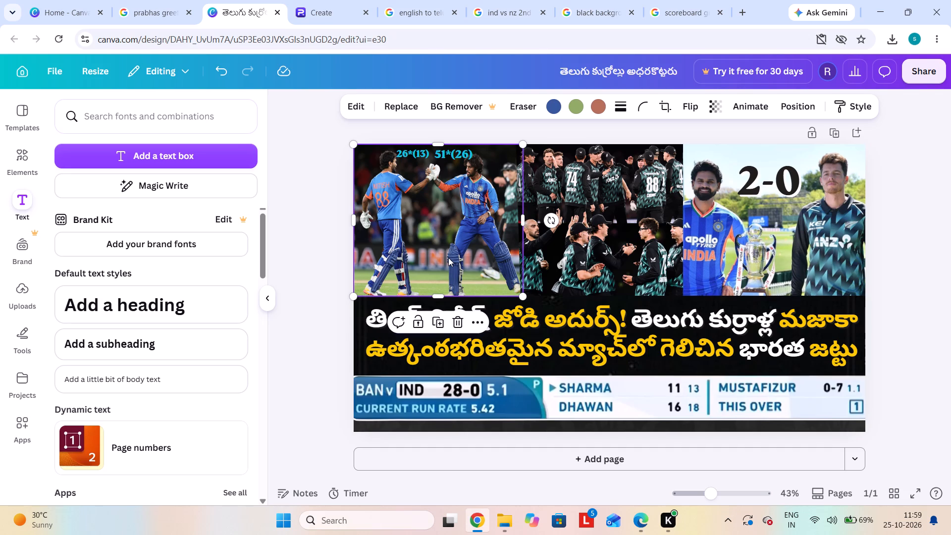
{"action": "left_click", "coordinate": [942, 361]}
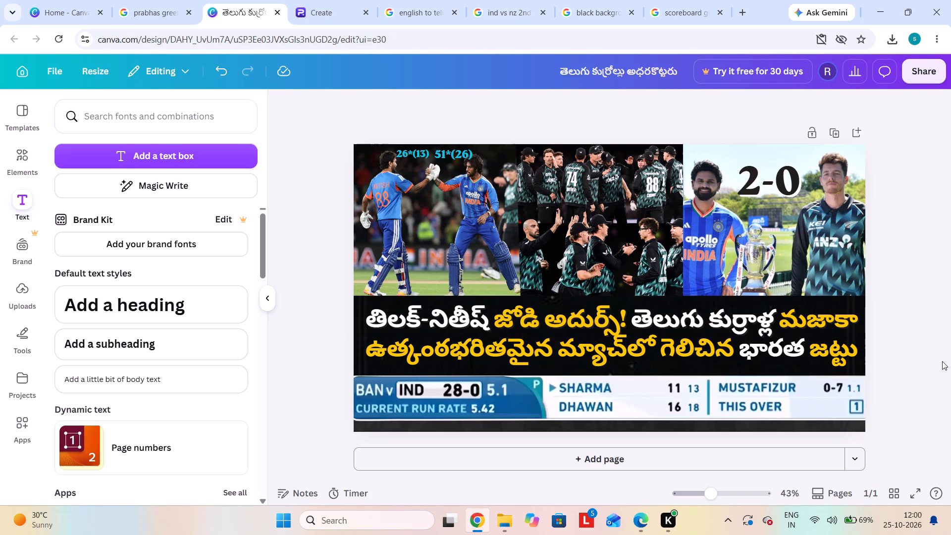
Download the finished collage as a PNG at 1,920 × 1,080 px.
{"action": "left_click", "coordinate": [918, 67]}
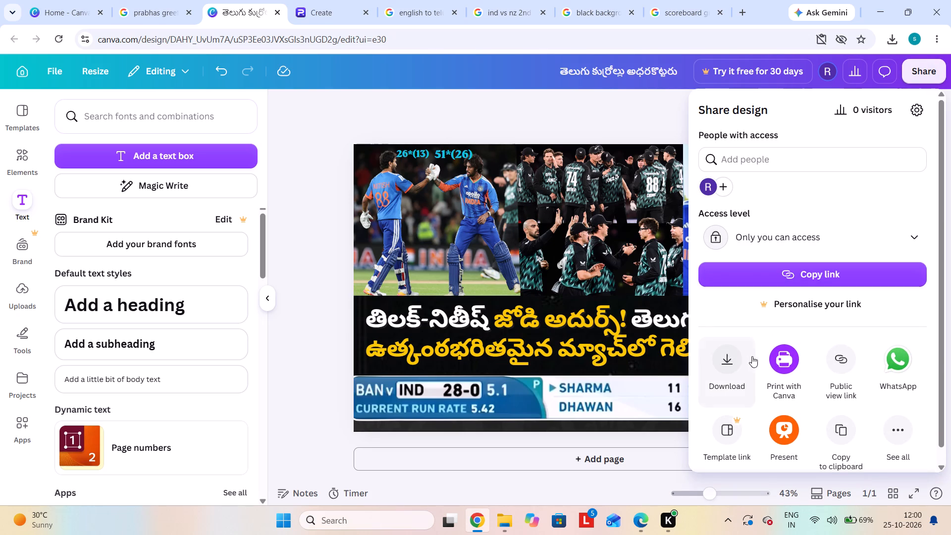
{"action": "left_click", "coordinate": [733, 361]}
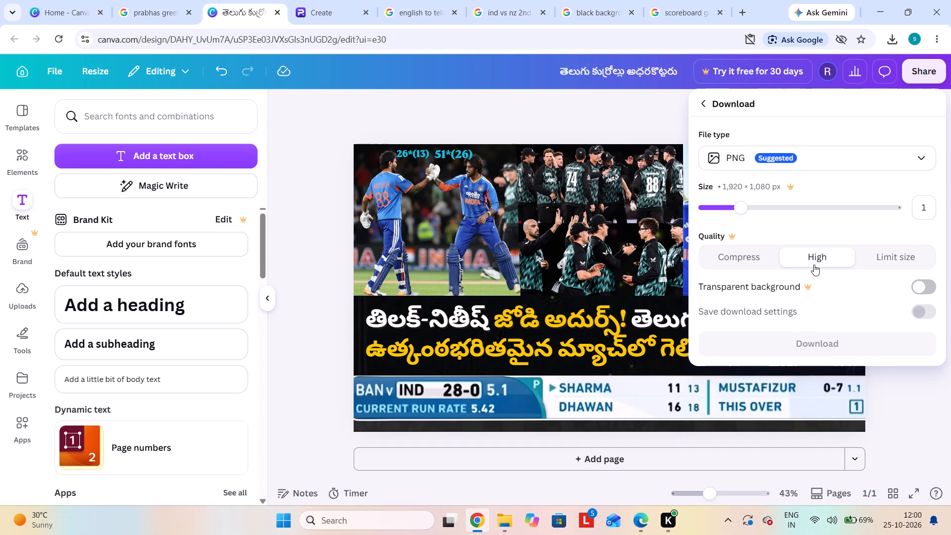
{"action": "left_click", "coordinate": [815, 339]}
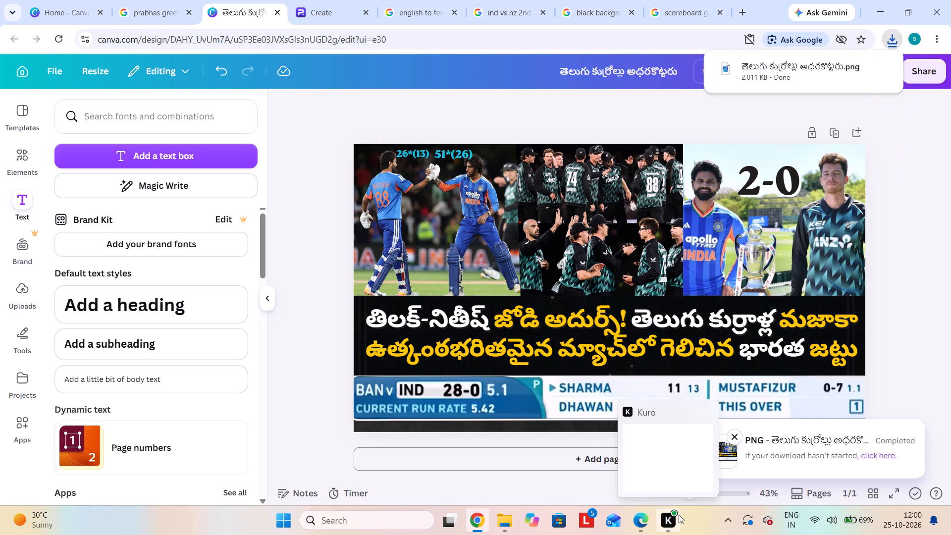
Open the downloaded PNG from the Downloads folder in Photos, examine its Telugu lines up close, close it and return to Canva in Chrome.
{"action": "left_click", "coordinate": [856, 72]}
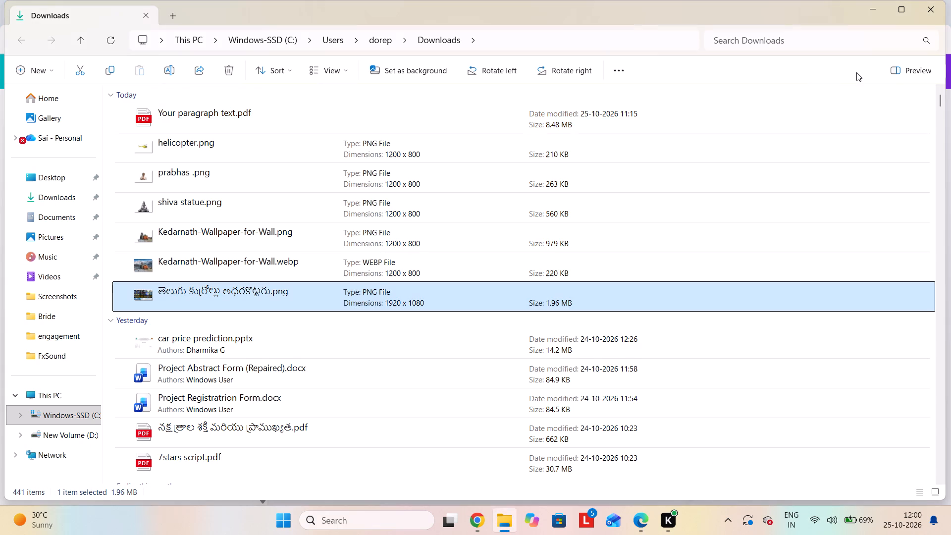
{"action": "double_click", "coordinate": [442, 291]}
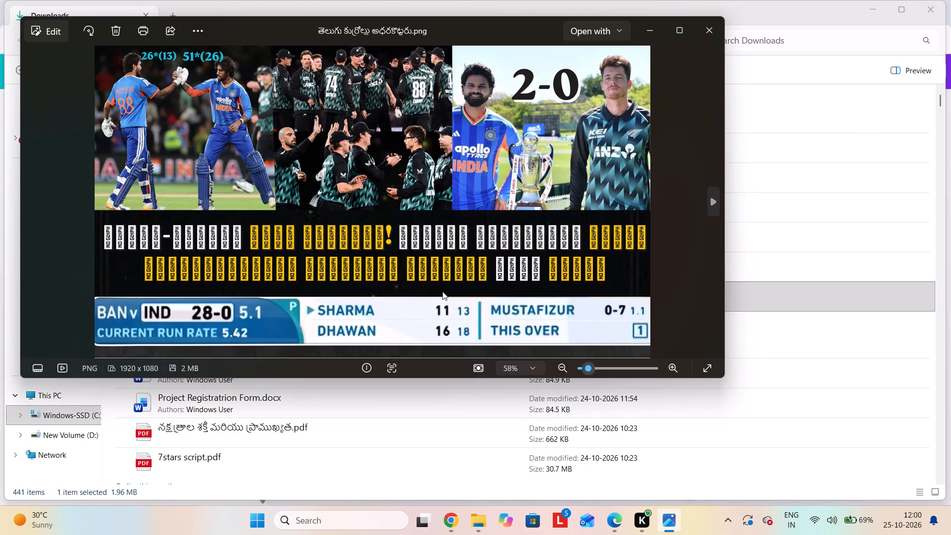
{"action": "scroll", "coordinate": [442, 291], "scroll_direction": "down", "scroll_amount": 4, "text": "ctrl"}
{"action": "scroll", "coordinate": [442, 291], "scroll_direction": "down", "scroll_amount": 2}
{"action": "scroll", "coordinate": [442, 291], "scroll_direction": "up", "scroll_amount": 3}
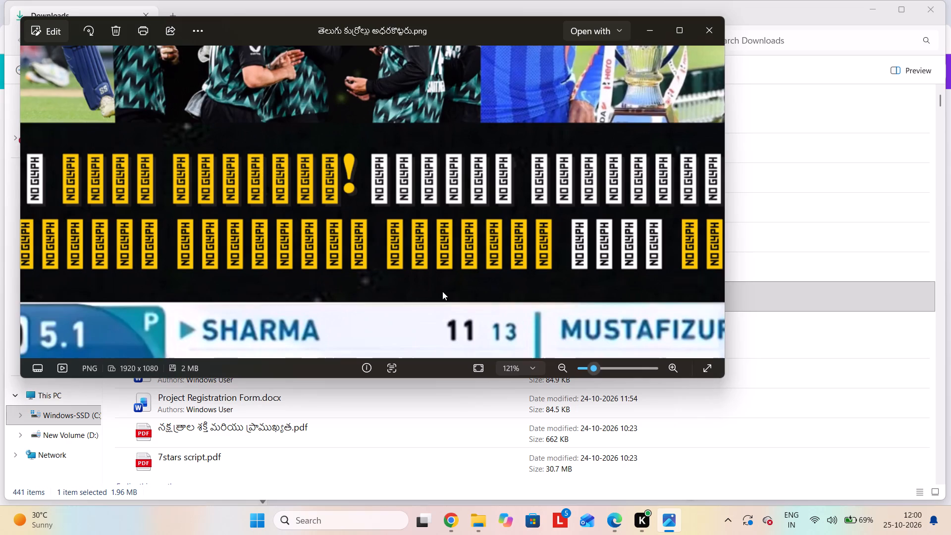
{"action": "scroll", "coordinate": [442, 291], "scroll_direction": "down", "scroll_amount": 15, "text": "ctrl"}
{"action": "scroll", "coordinate": [442, 291], "scroll_direction": "down", "scroll_amount": 7, "text": "ctrl"}
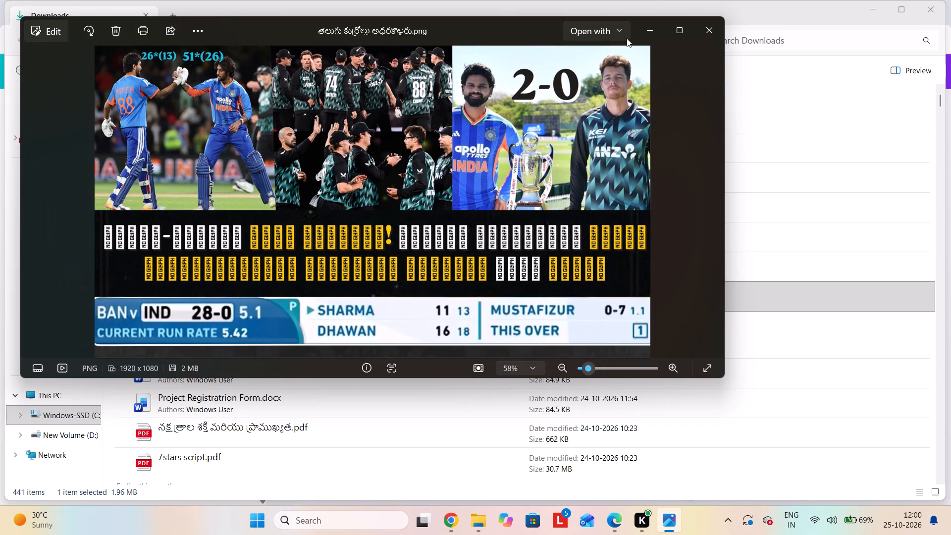
{"action": "left_click", "coordinate": [719, 27]}
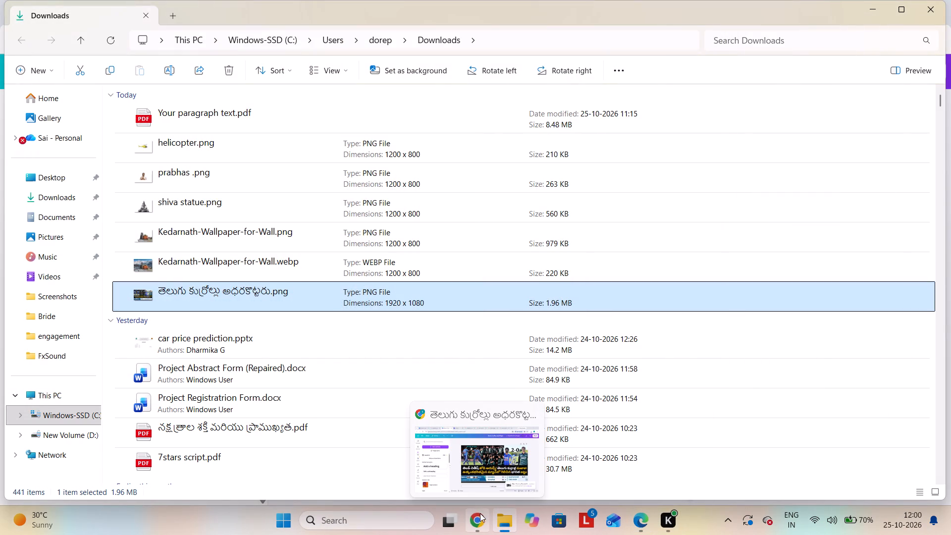
{"action": "left_click", "coordinate": [495, 441]}
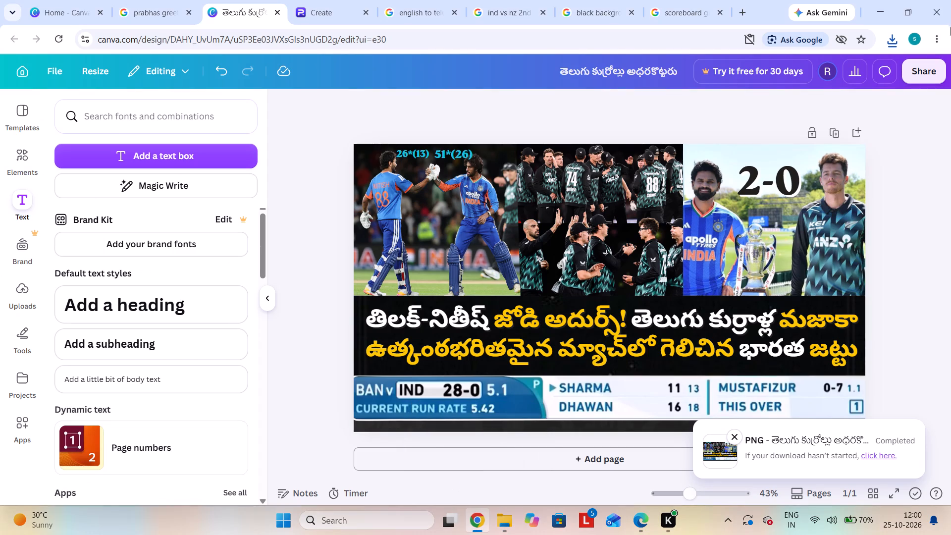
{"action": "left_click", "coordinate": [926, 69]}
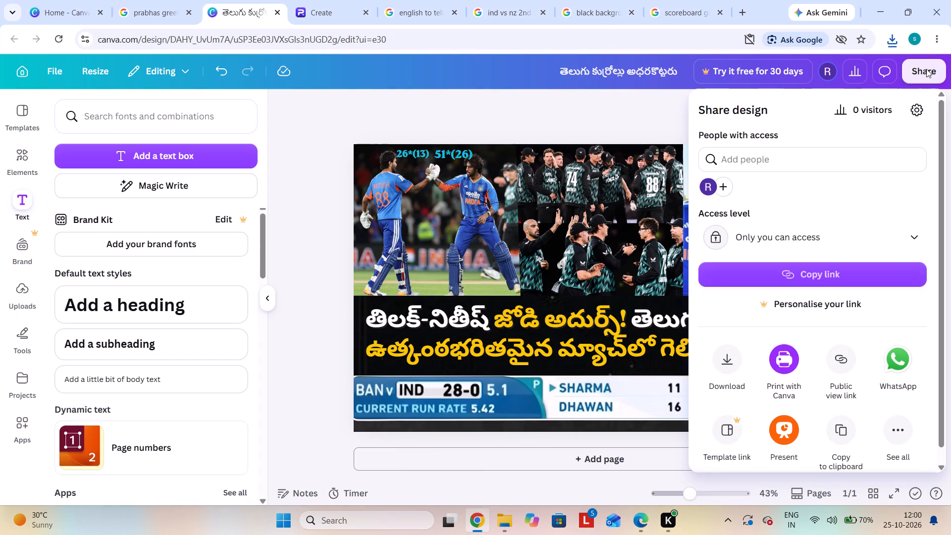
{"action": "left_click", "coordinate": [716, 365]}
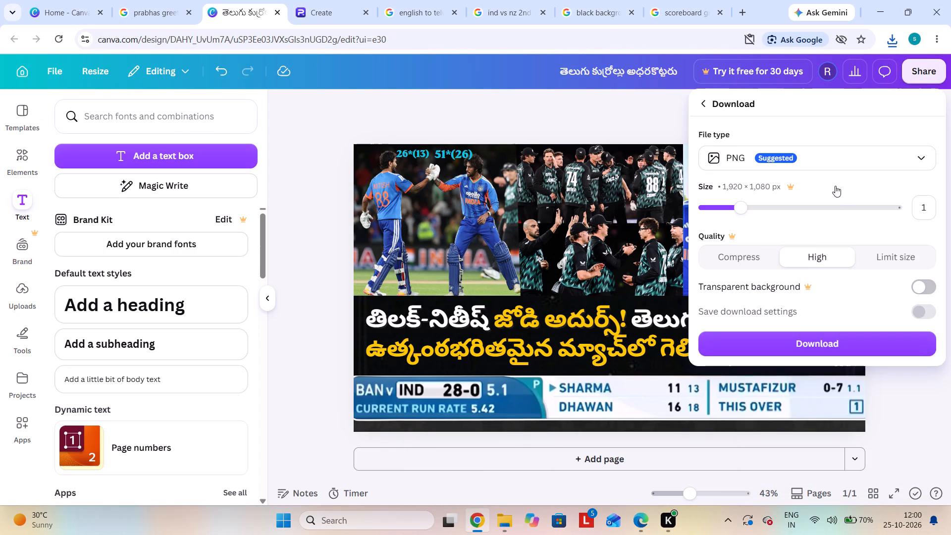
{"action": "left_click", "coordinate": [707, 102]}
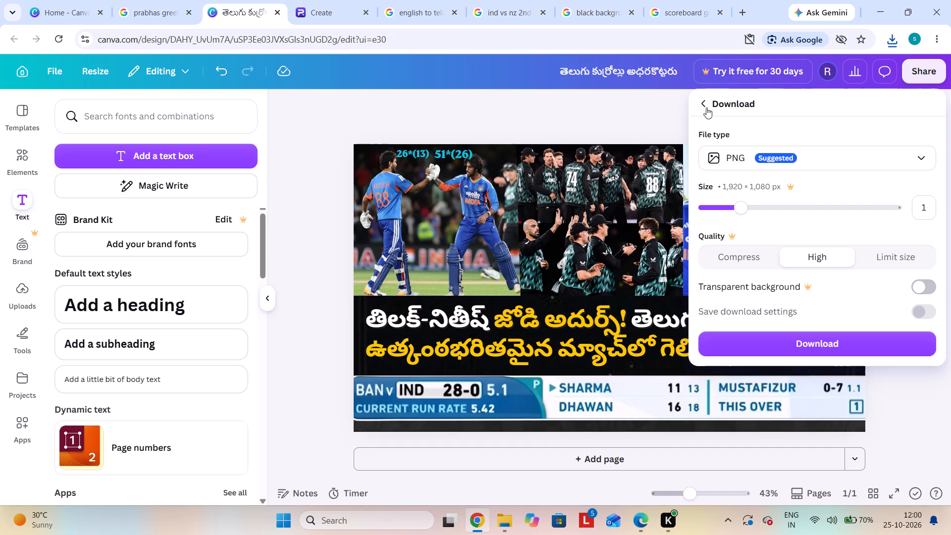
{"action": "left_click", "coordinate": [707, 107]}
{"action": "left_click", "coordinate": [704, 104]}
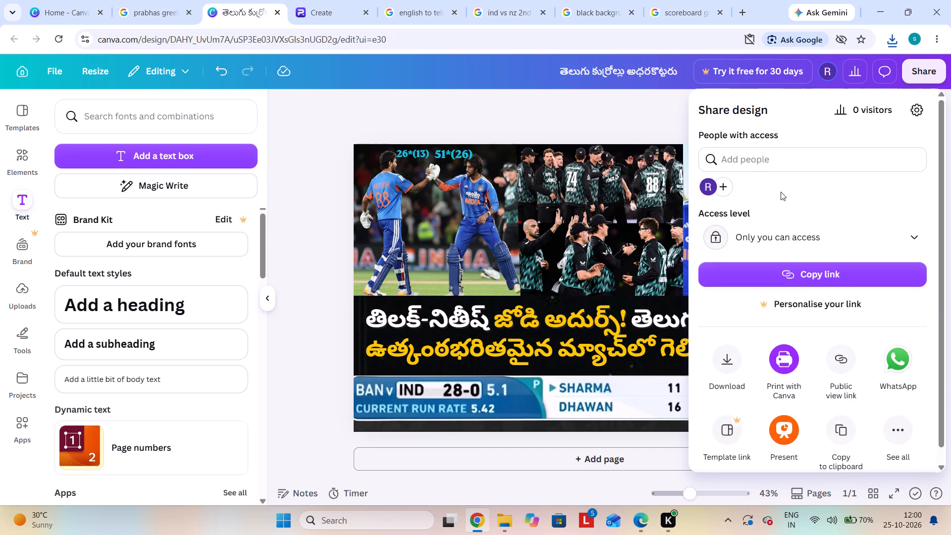
Set up the collage as landscape 3.5 x 2in Tags in the Print Shop, proceed to the design review, and leave without ordering.
{"action": "left_click", "coordinate": [776, 375]}
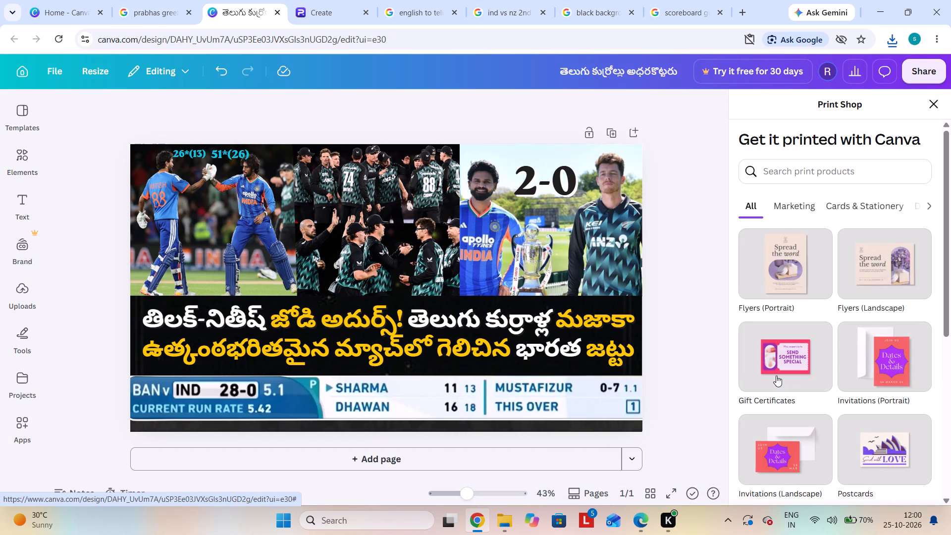
{"action": "scroll", "coordinate": [864, 204], "scroll_direction": "down", "scroll_amount": 7}
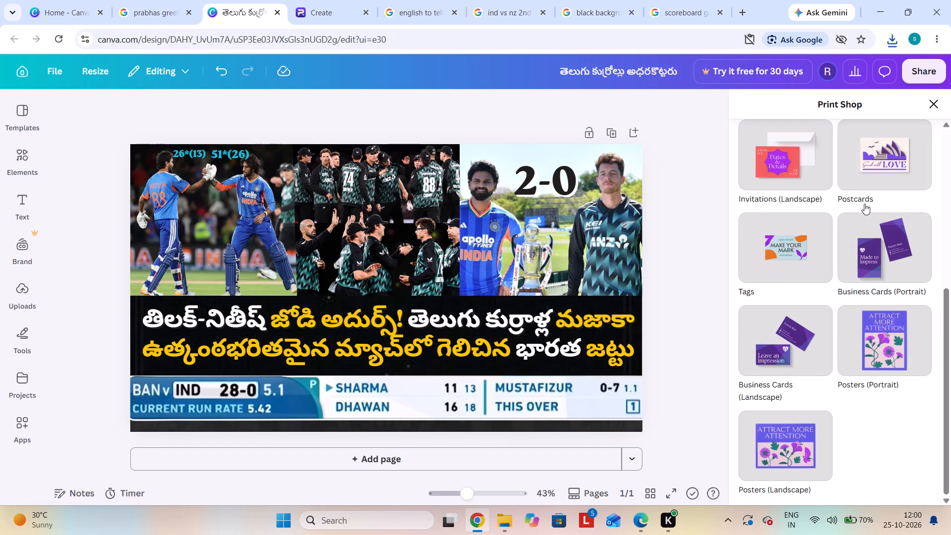
{"action": "left_click", "coordinate": [823, 237]}
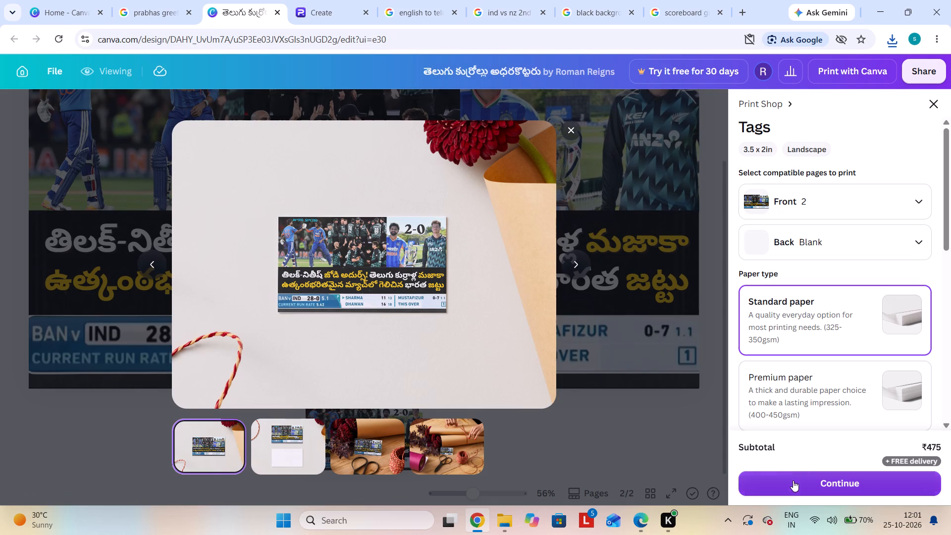
{"action": "left_click", "coordinate": [804, 472]}
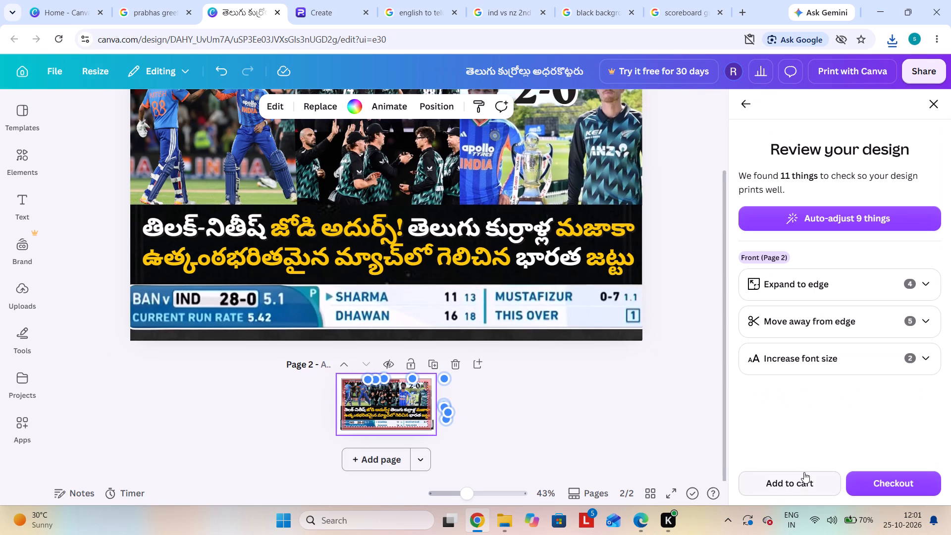
{"action": "left_click", "coordinate": [748, 102]}
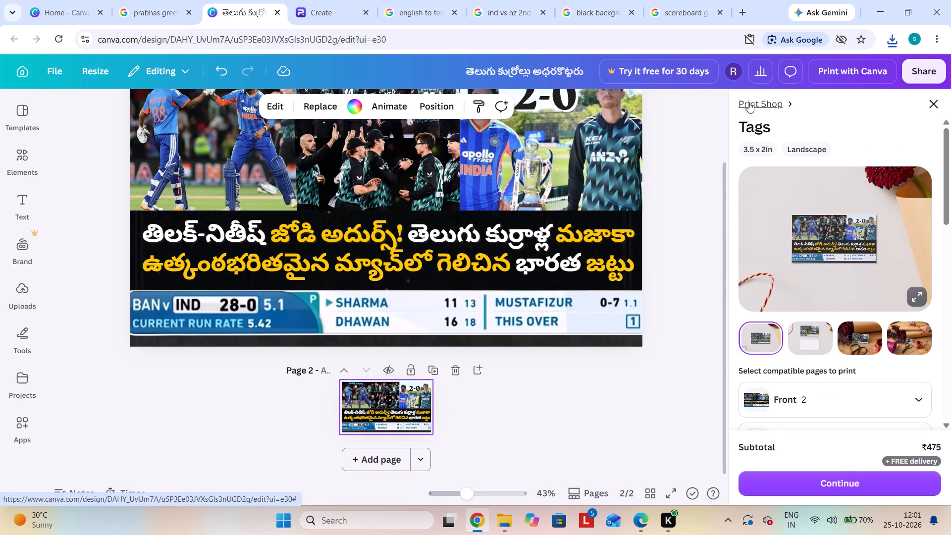
{"action": "left_click", "coordinate": [941, 100]}
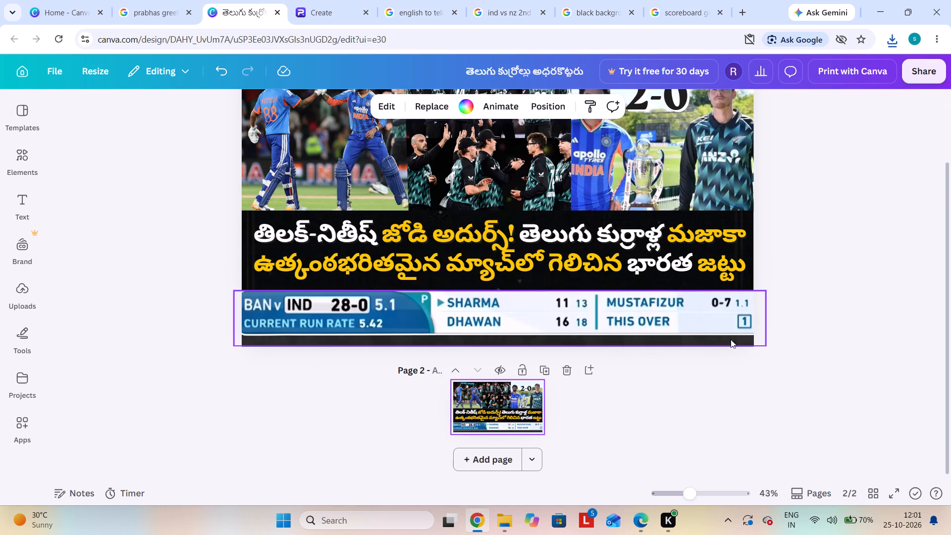
{"action": "scroll", "coordinate": [749, 392], "scroll_direction": "up", "scroll_amount": 6}
{"action": "left_click", "coordinate": [817, 341]}
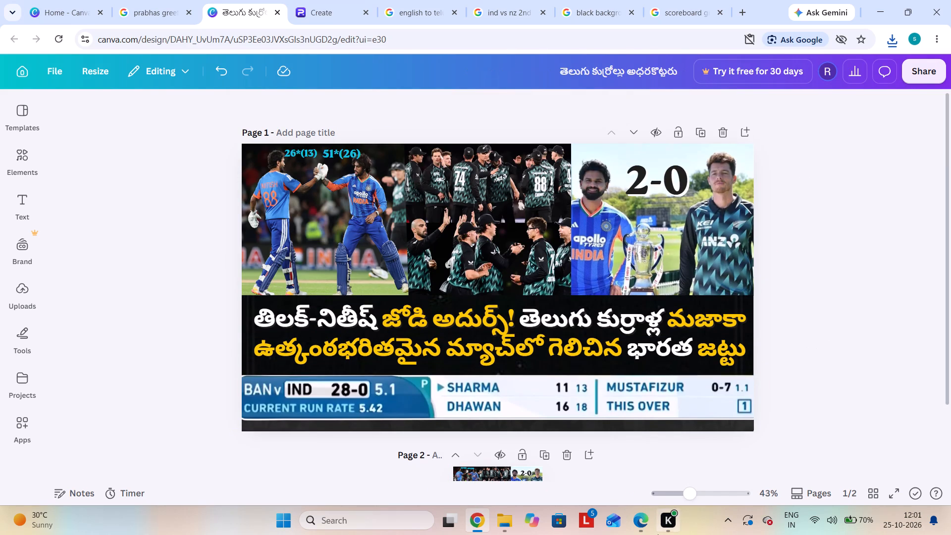